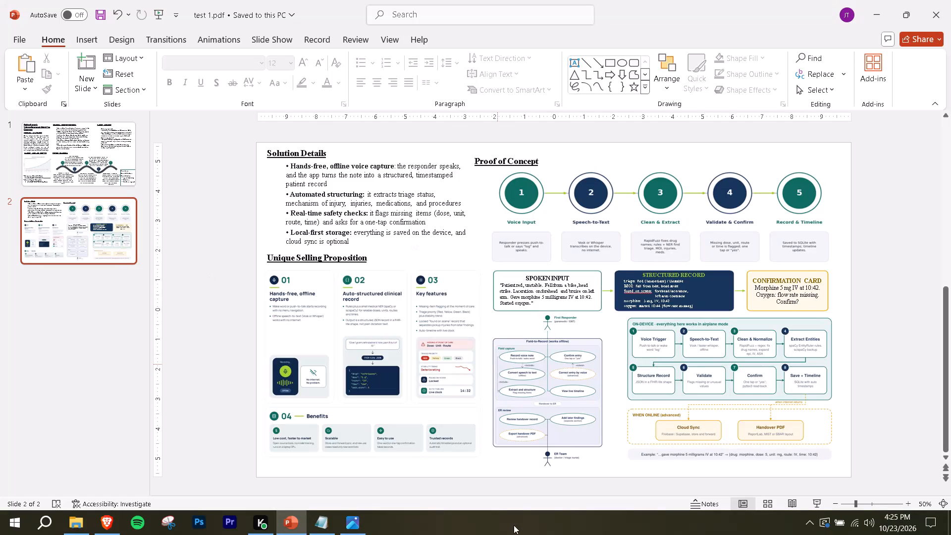
Copy the caption "Key features and unique benefits" from Reference.pdf in the browser onto slide 2 in PowerPoint and narrow its text box.
left_click(106, 522)
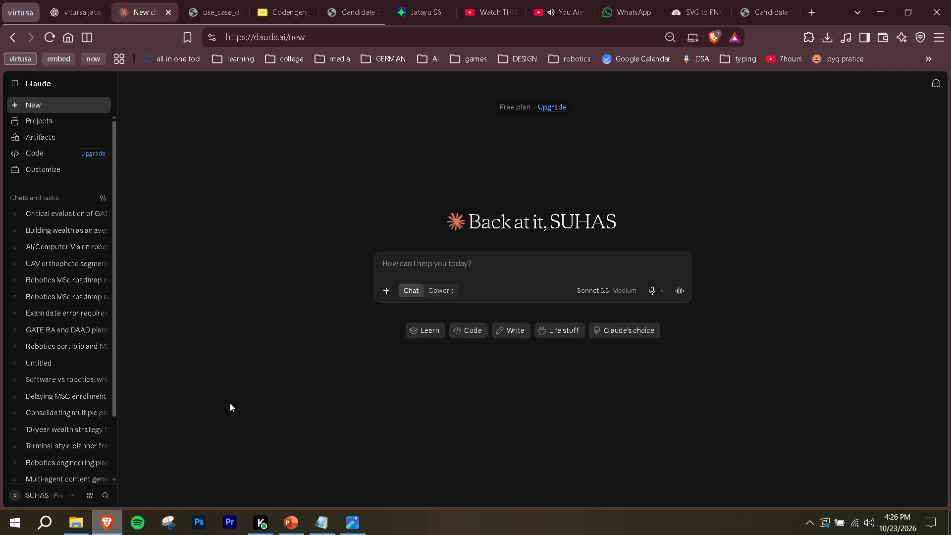
left_click(323, 0)
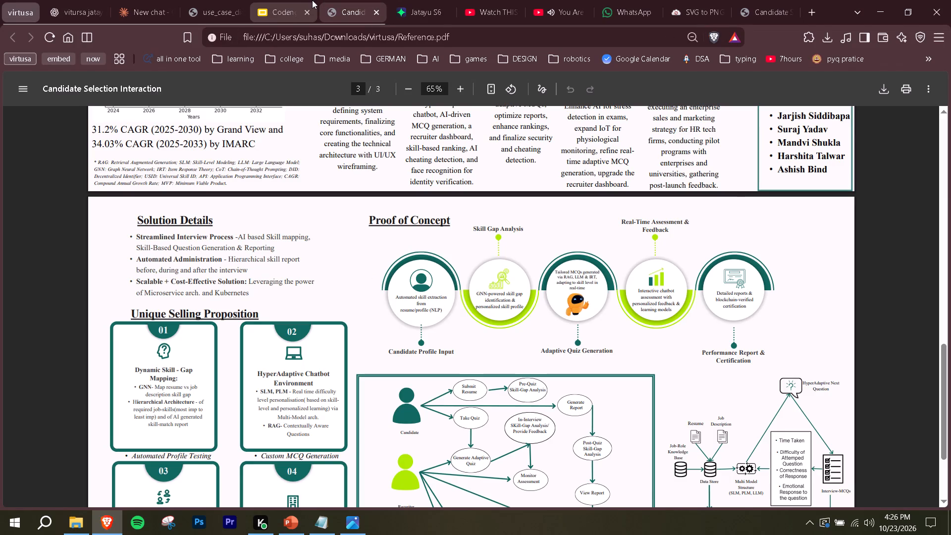
left_click(297, 0)
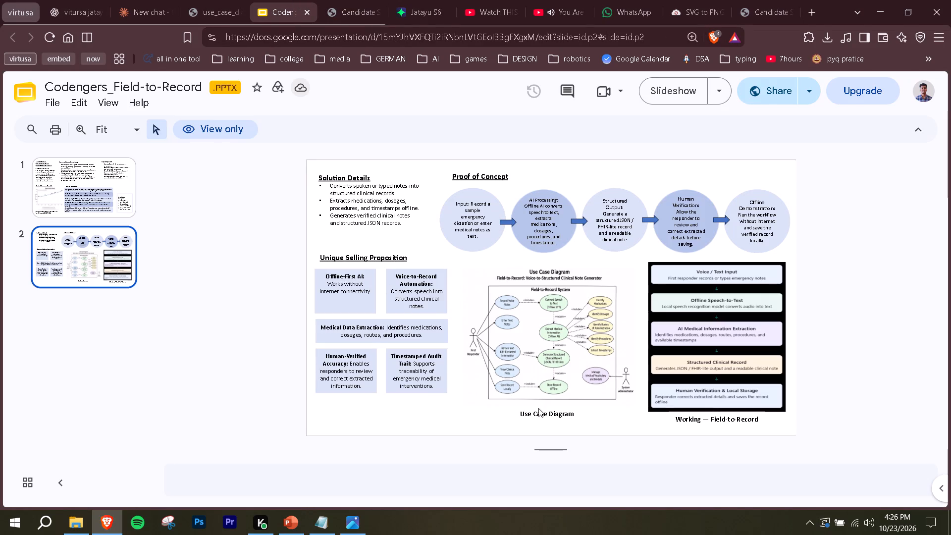
left_click(362, 0)
scroll(342, 272, "down", 4)
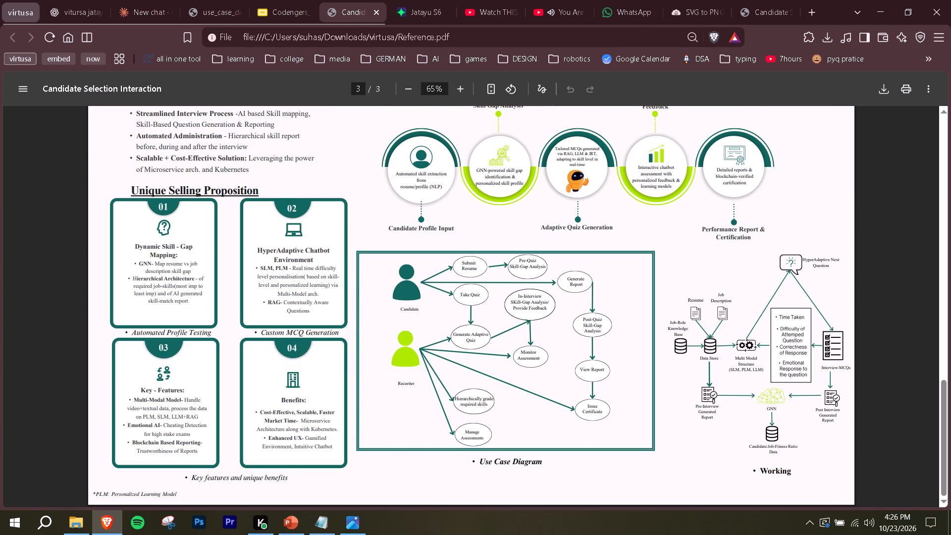
left_click_drag(293, 481, 180, 478)
key("ctrl+c")
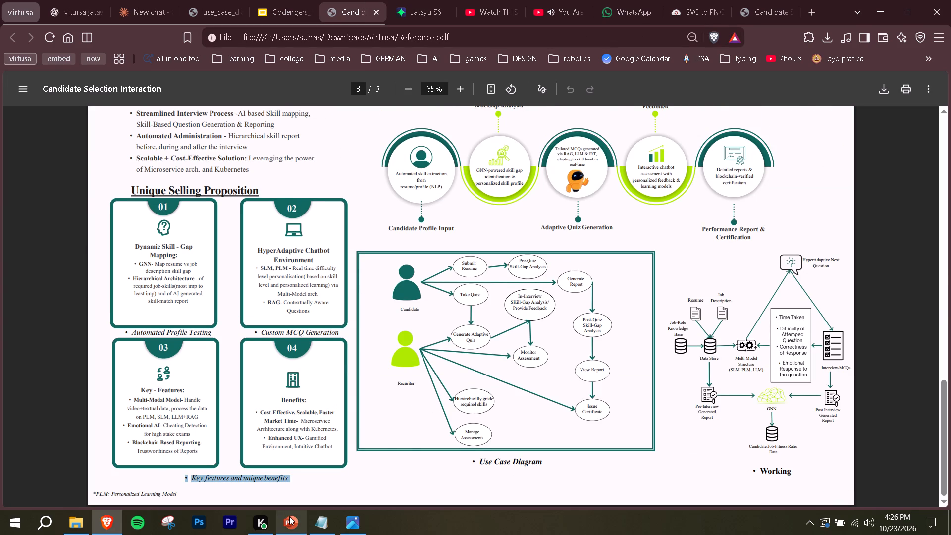
left_click(289, 516)
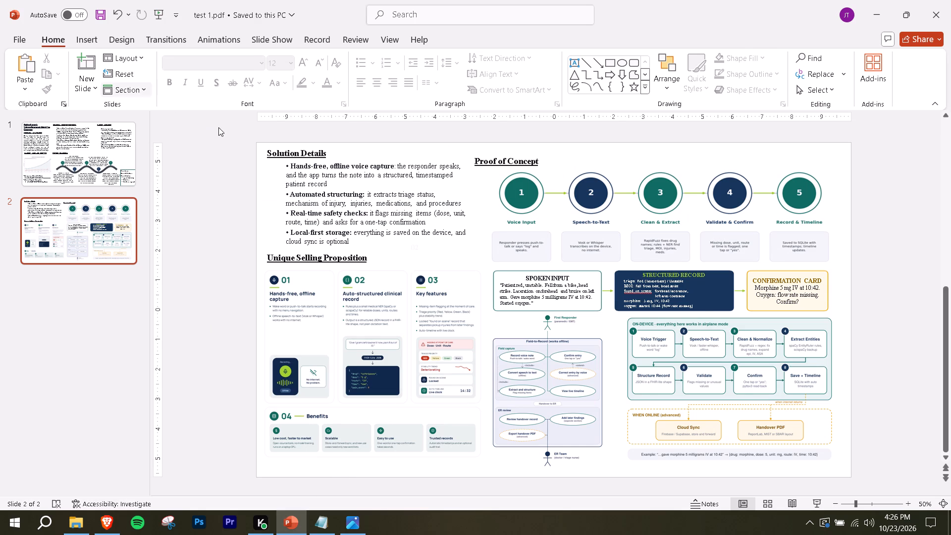
key("ctrl+v")
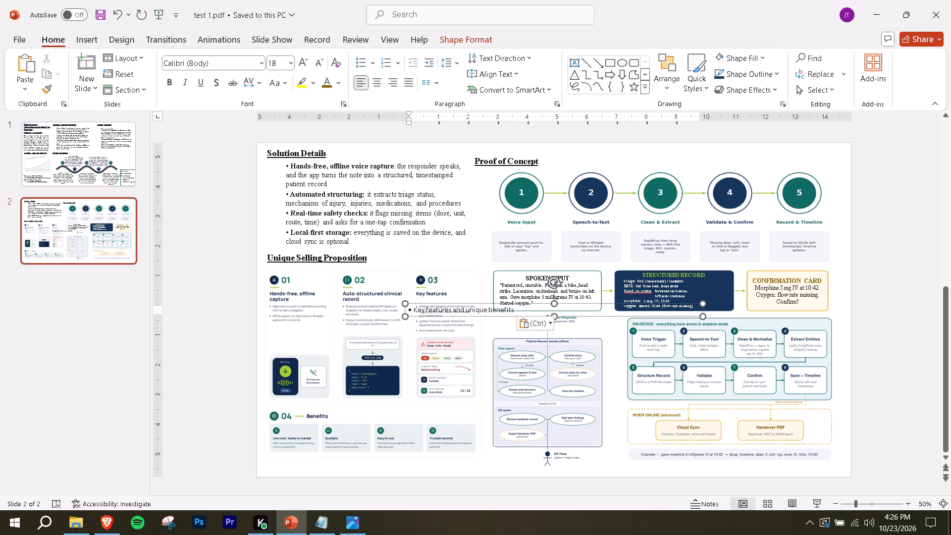
left_click_drag(704, 317, 537, 310)
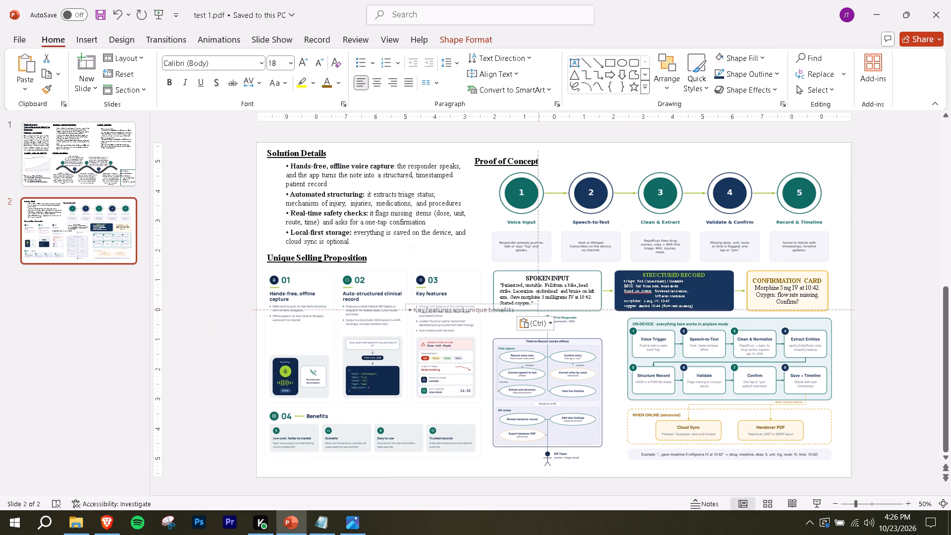
left_click_drag(537, 310, 529, 316)
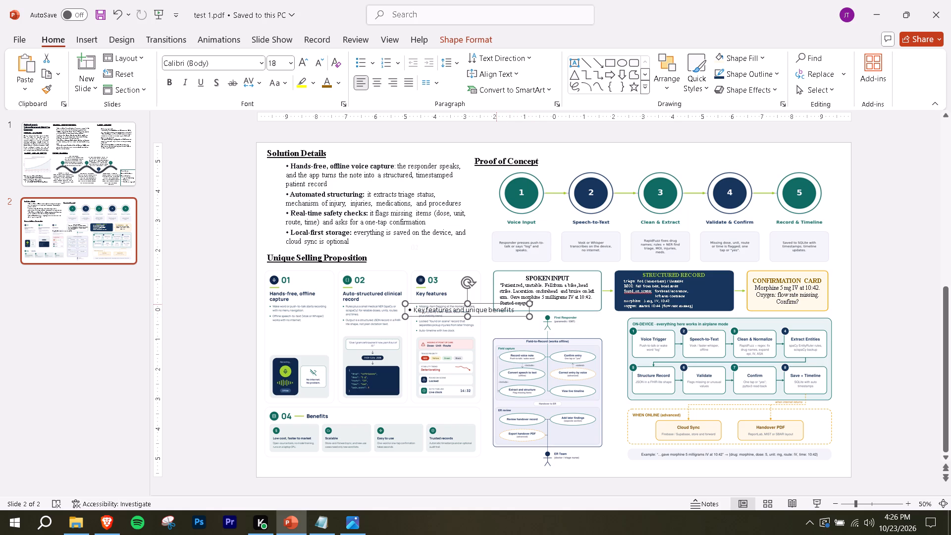
Remove the word "Key" from the start of the pasted caption, keeping its bullet.
left_click(425, 310)
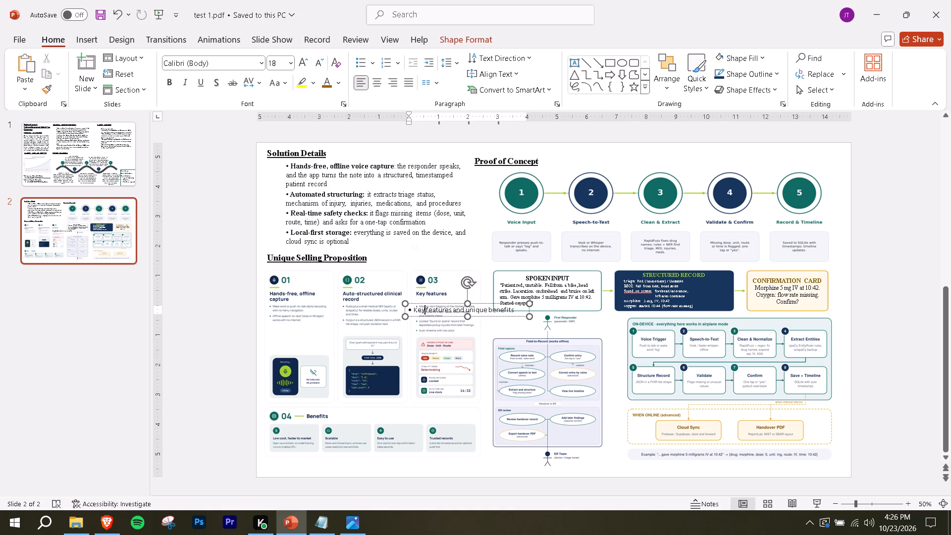
key("BackSpace")
key("BackSpace")
key("BackSpace")
key("Delete")
Make the whole caption "features and unique benefits" bold.
key("ctrl+a")
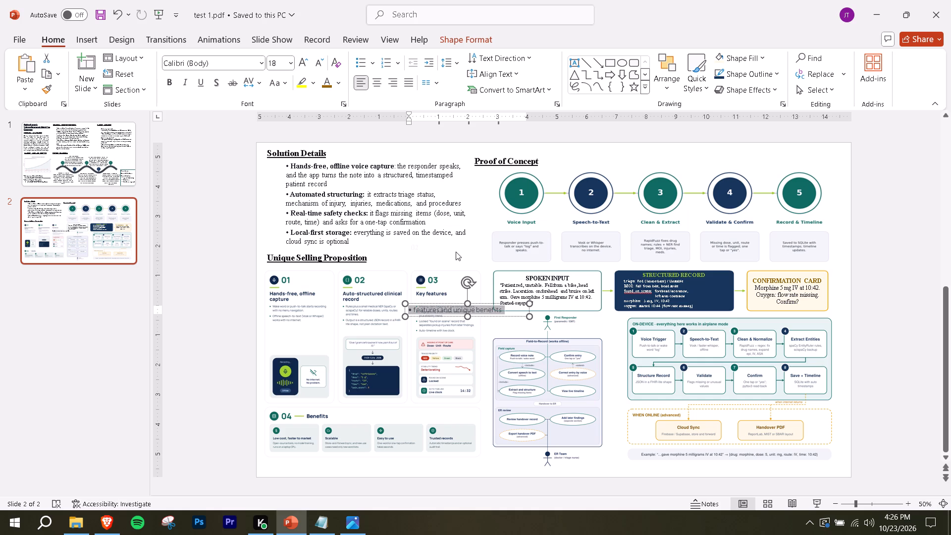
left_click(168, 84)
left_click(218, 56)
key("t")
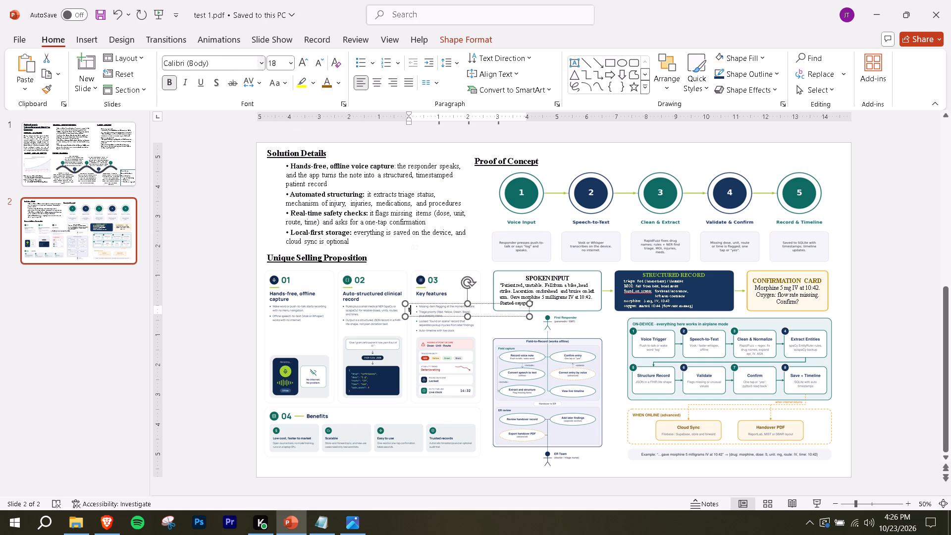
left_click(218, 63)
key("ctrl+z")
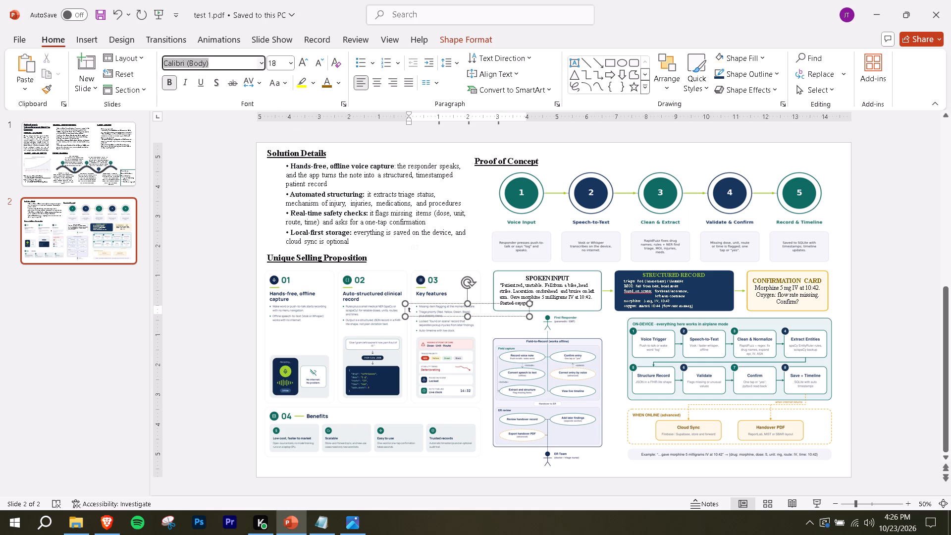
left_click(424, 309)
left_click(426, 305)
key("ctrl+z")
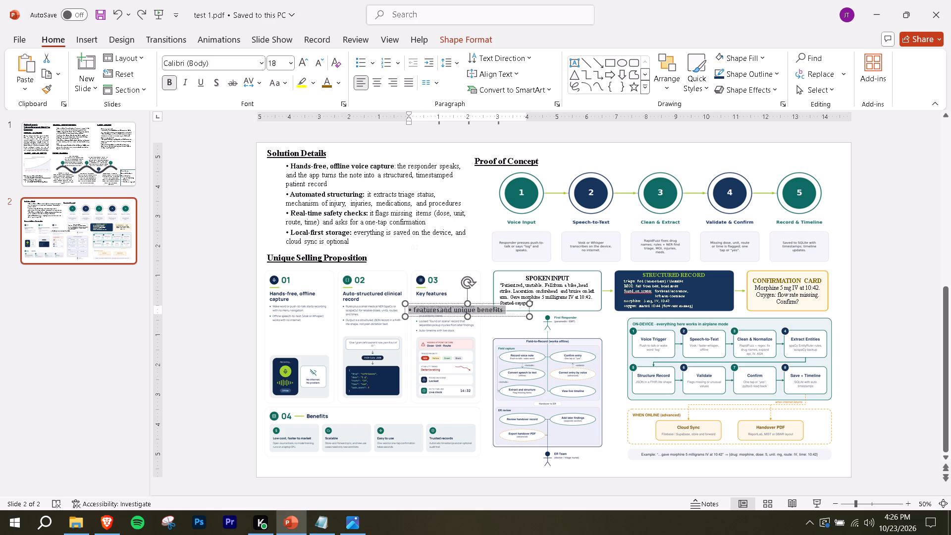
Set the caption's font to Times New Roman and change its text to uppercase.
left_click(226, 60)
key("t")
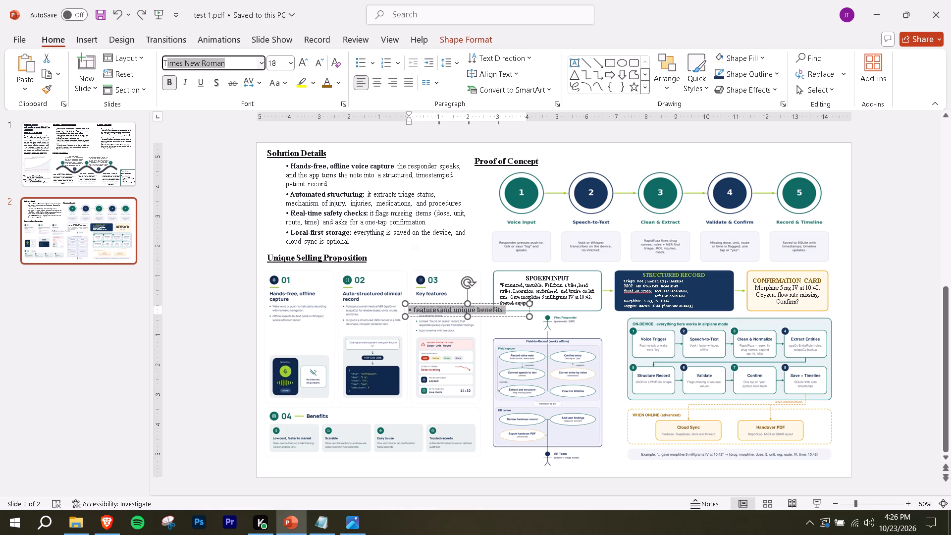
key("Return")
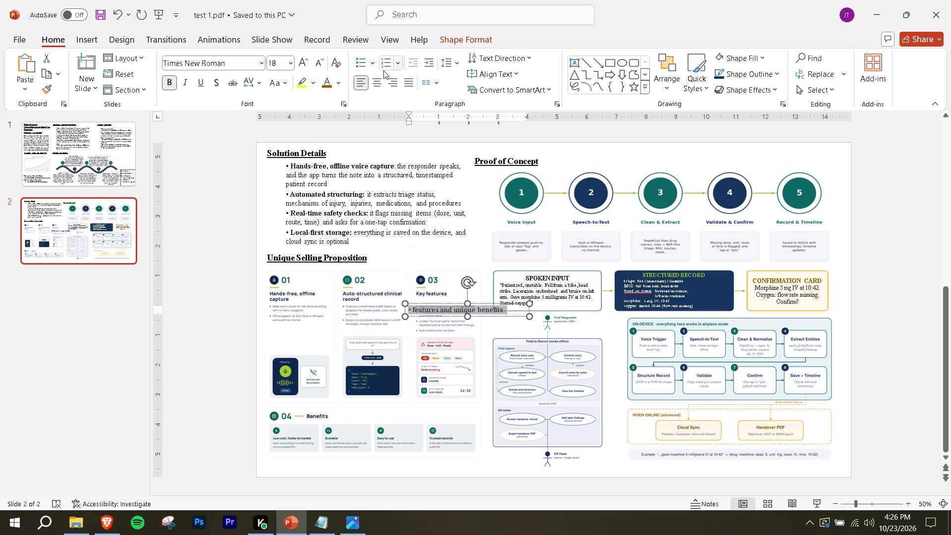
left_click(274, 87)
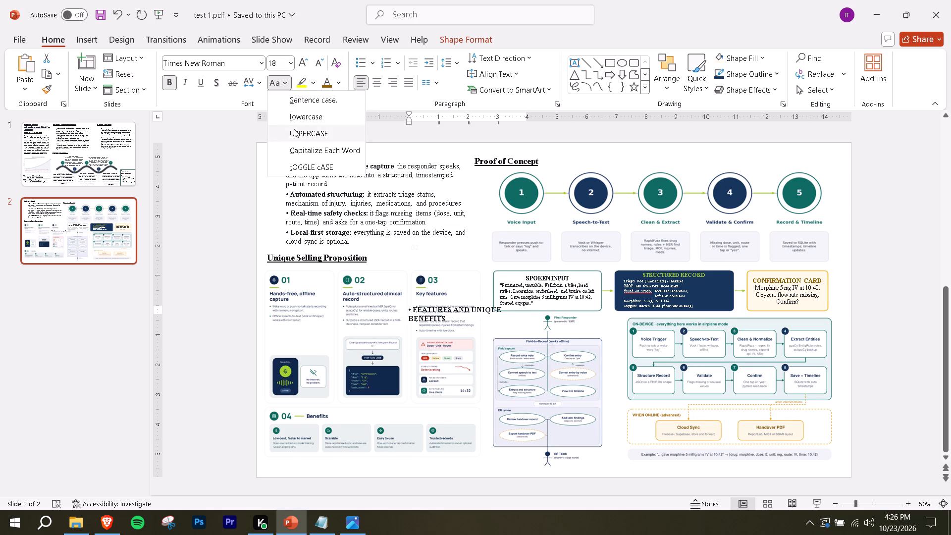
left_click(294, 129)
Widen the FEATURES AND UNIQUE BENEFITS box to fit one line and move it centred below the 04 Benefits block.
left_click_drag(529, 316, 548, 316)
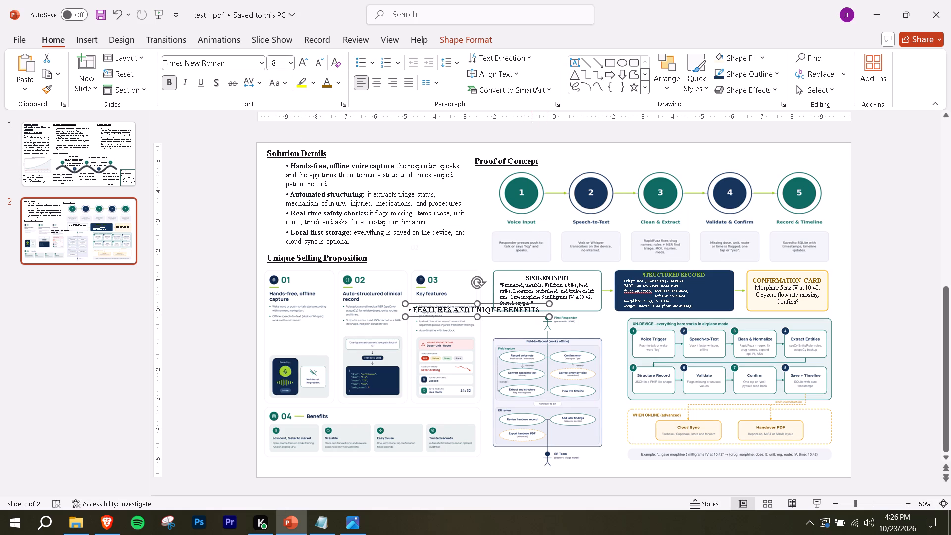
left_click_drag(520, 302, 397, 456)
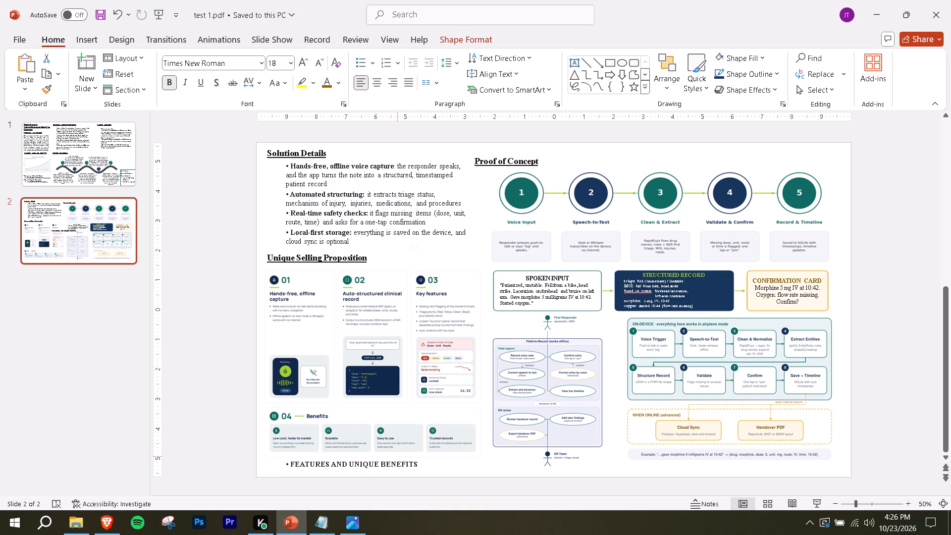
left_click_drag(397, 456, 404, 455)
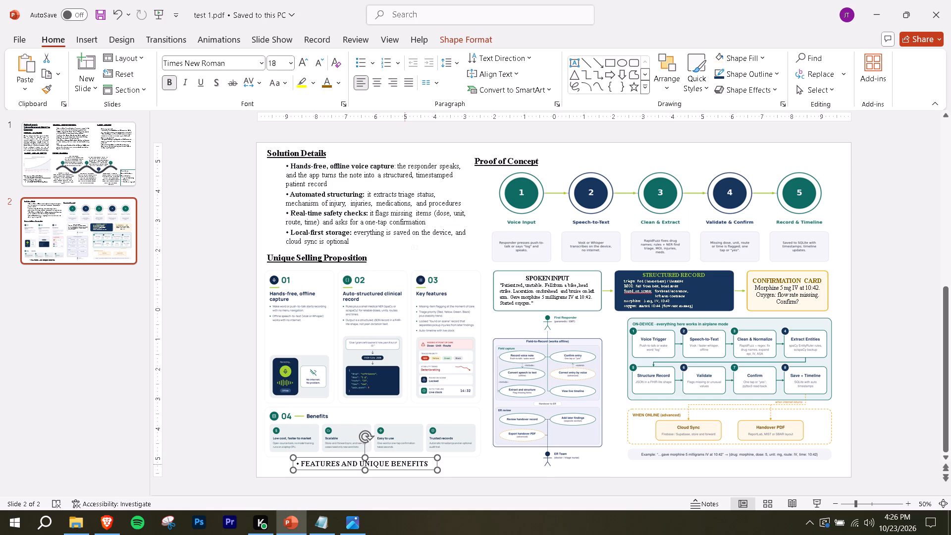
Duplicate the FEATURES AND UNIQUE BENEFITS caption and select all of the copy's text.
key("ctrl+c")
key("ctrl+v")
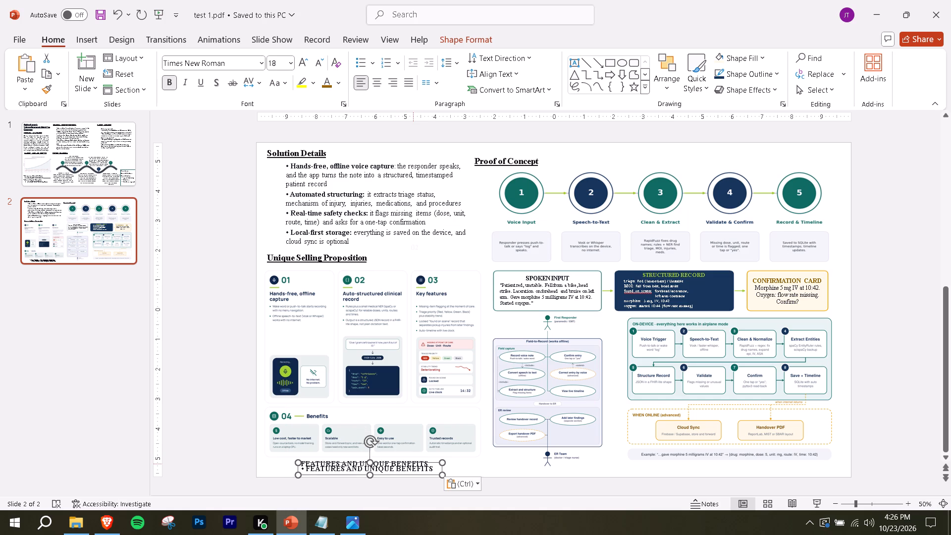
left_click(416, 468)
key("ctrl+a")
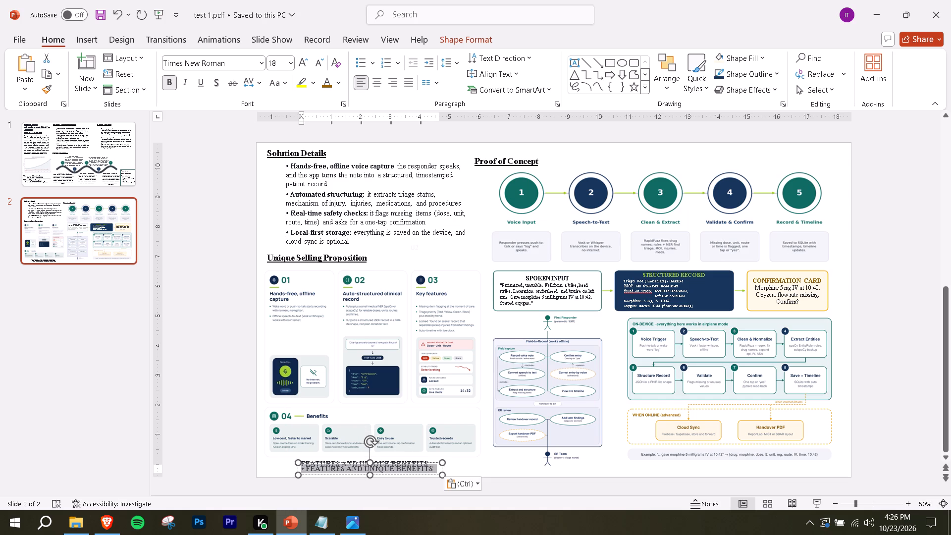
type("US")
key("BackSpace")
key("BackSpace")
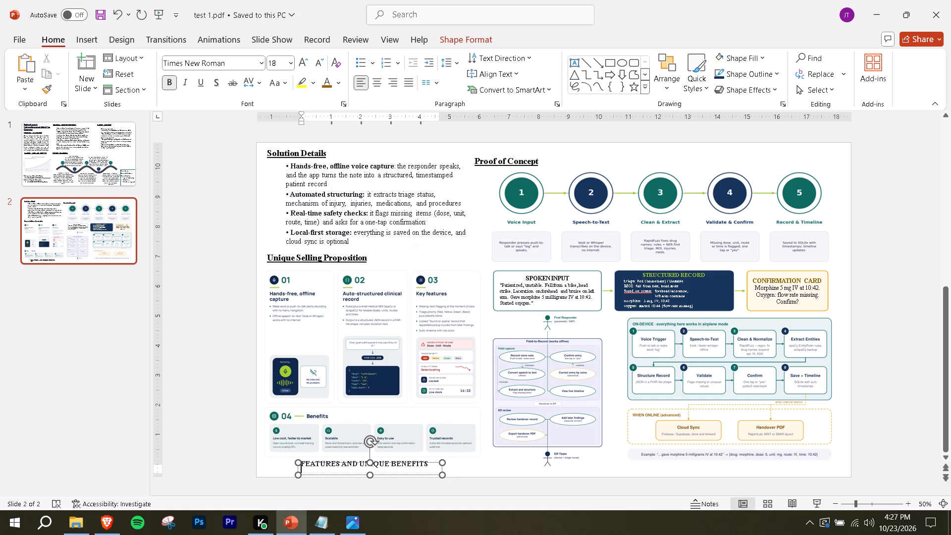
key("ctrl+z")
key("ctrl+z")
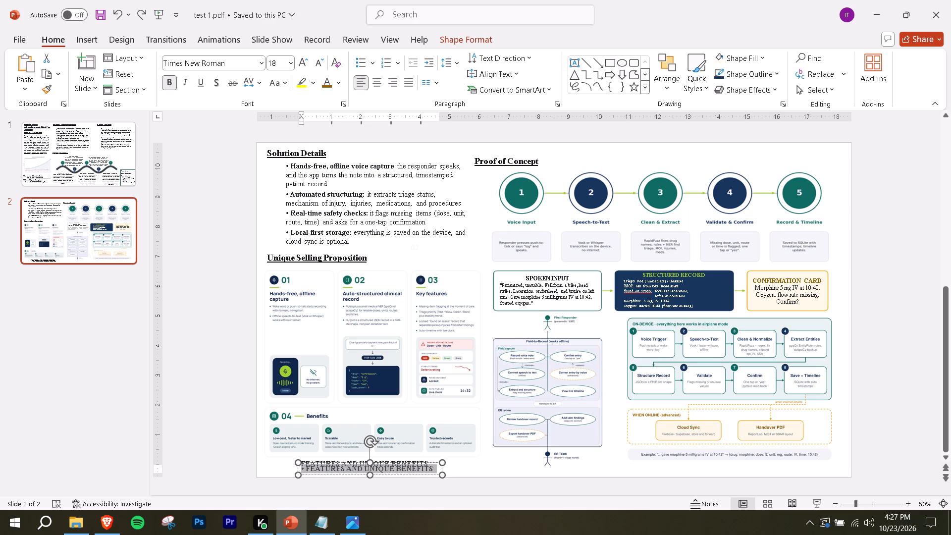
Replace the duplicated caption's wording with "USE CASE", keeping the bullet in front.
key("Right")
key("ctrl+BackSpace")
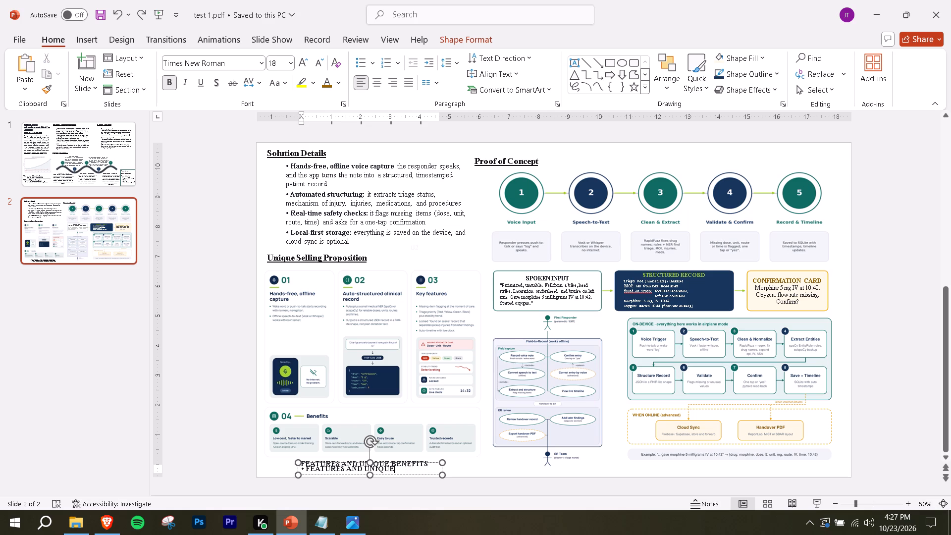
key("ctrl+BackSpace")
key("BackSpace")
key("BackSpace")
key("ctrl+BackSpace")
key("ctrl+BackSpace")
key("space")
type("USE CASE")
key("Return")
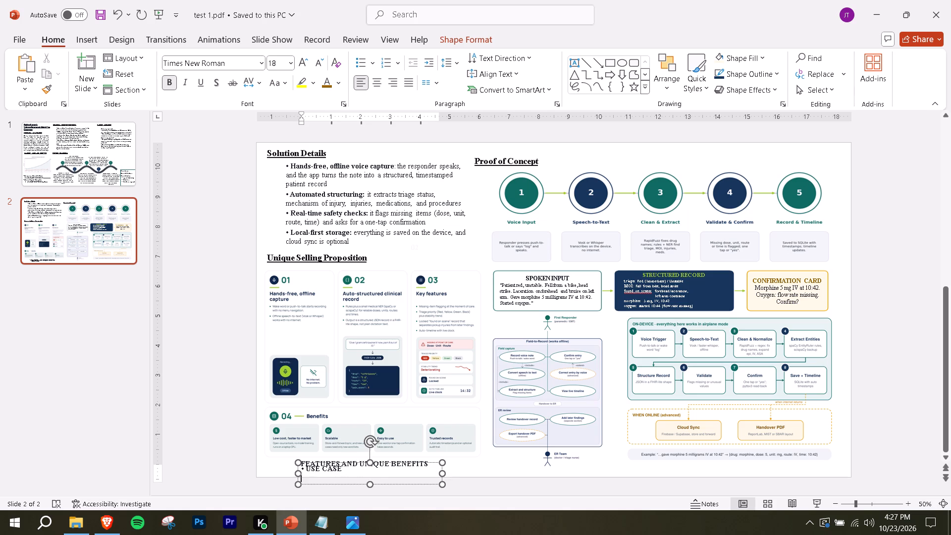
key("BackSpace")
Place the USE CASE caption just below the ER Team figure of the use case diagram and reduce its font size to 14.
left_click_drag(418, 475, 444, 472)
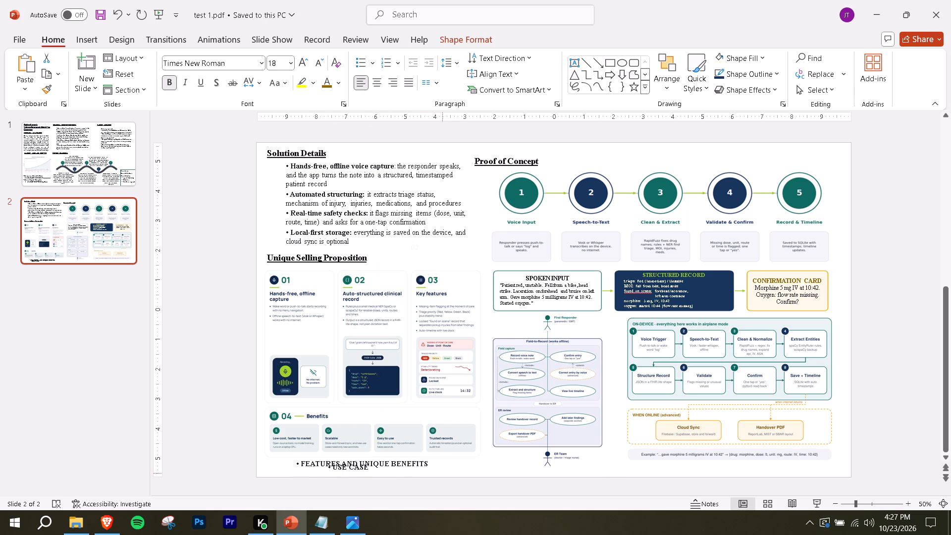
left_click_drag(444, 472, 644, 478)
left_click(320, 64)
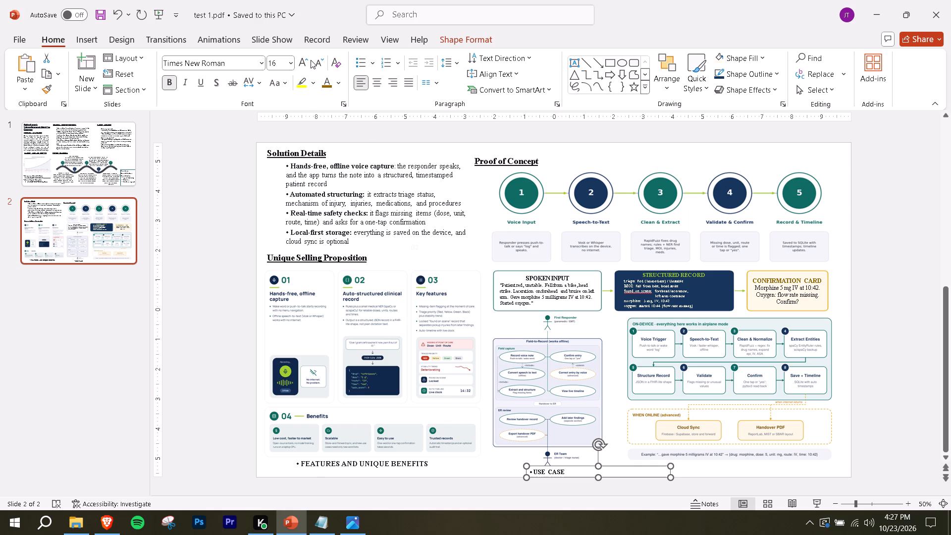
left_click(314, 60)
key("Down")
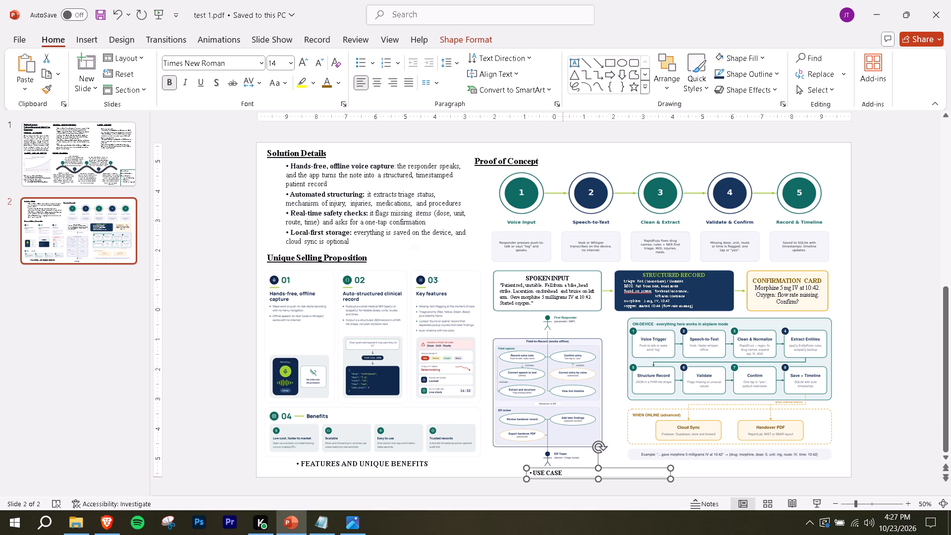
key("Right")
key("Right")
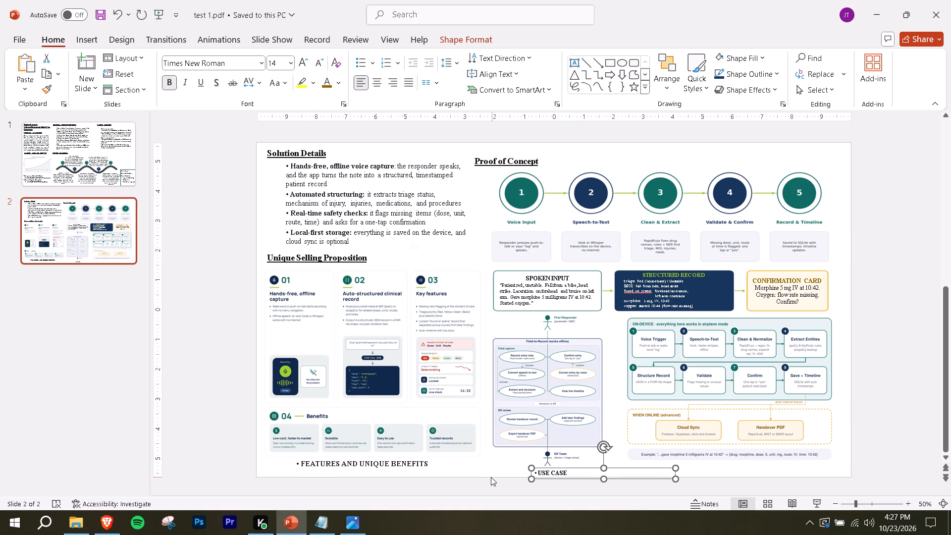
left_click(491, 477)
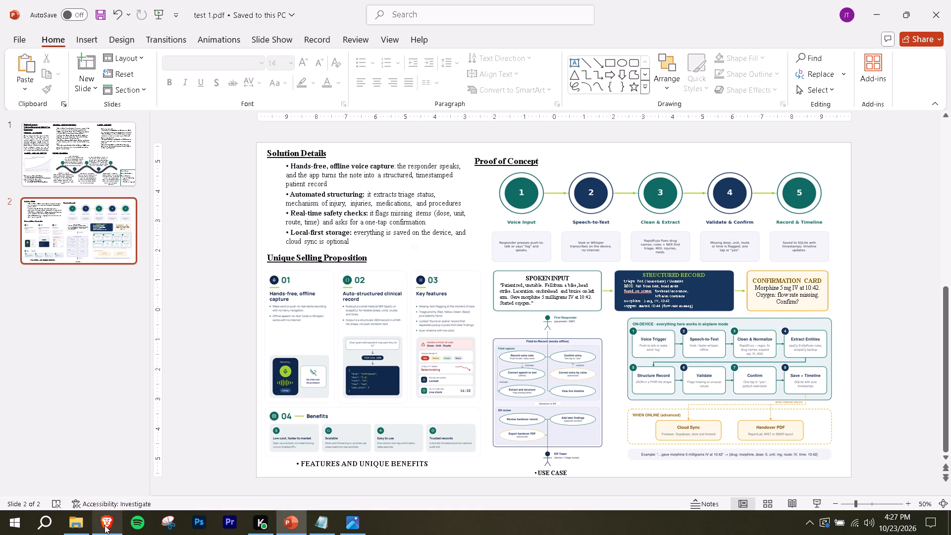
Check the use case caption in Reference.pdf in the browser, and extend the slide's USE CASE caption to "USE CASE DIAGRAM".
left_click(105, 525)
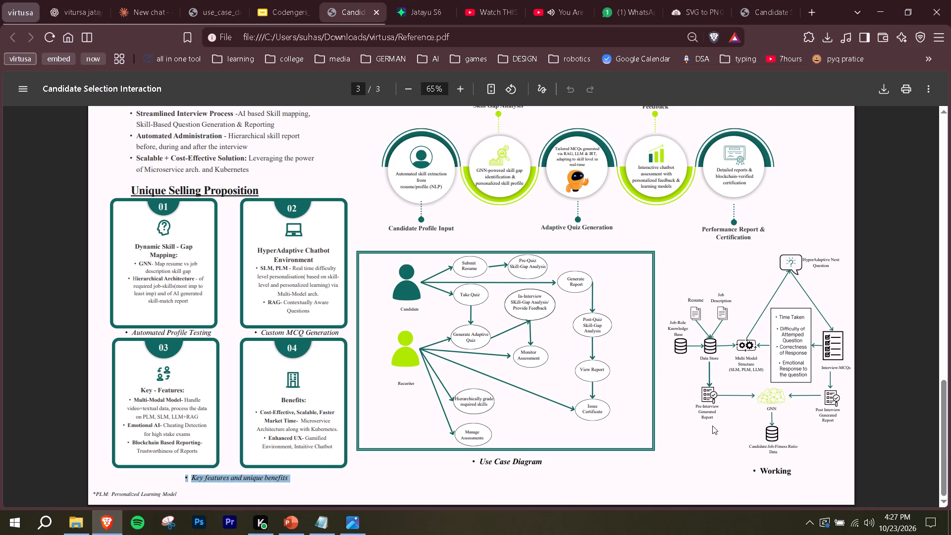
left_click_drag(513, 463, 564, 464)
key("ctrl+c")
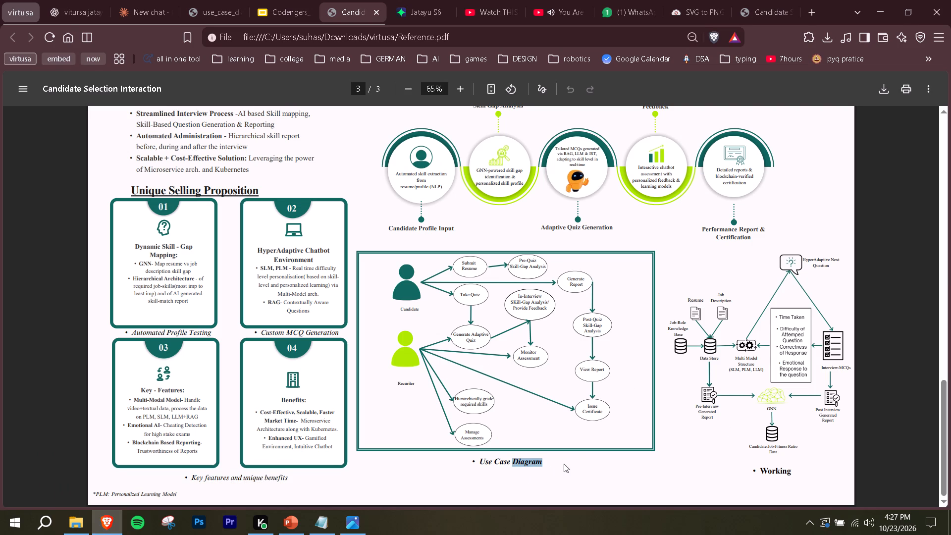
key("alt+Tab")
left_click(571, 476)
left_click(571, 472)
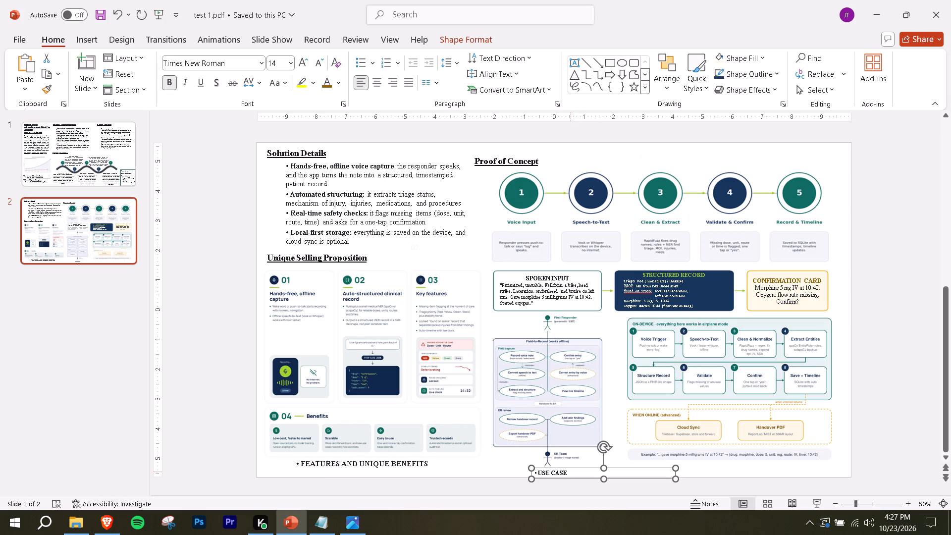
left_click(570, 472)
left_click(569, 472)
key("space")
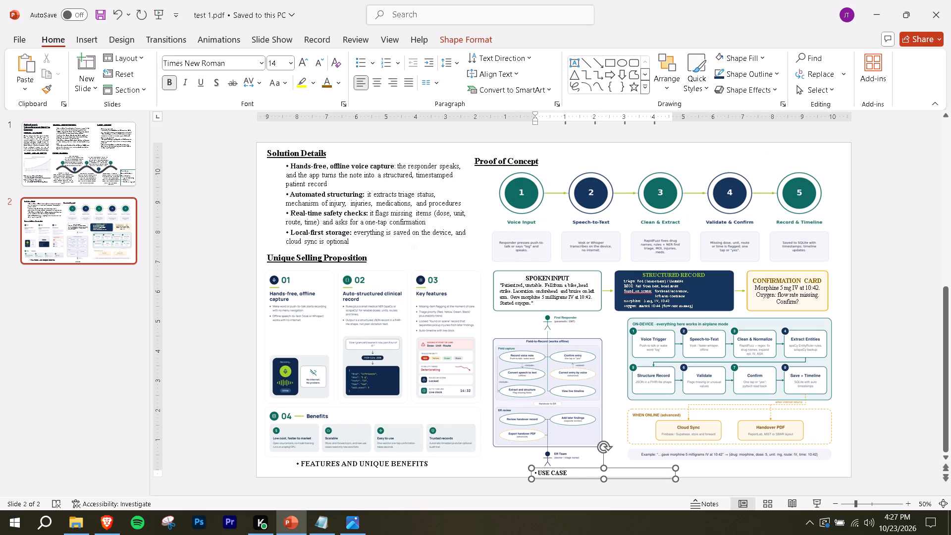
key("shift+d")
type("IAGRAM")
Recheck the captions in Reference.pdf, and place a copy of the USE CASE DIAGRAM caption below the on-device workflow figure's example line.
key("alt+Tab")
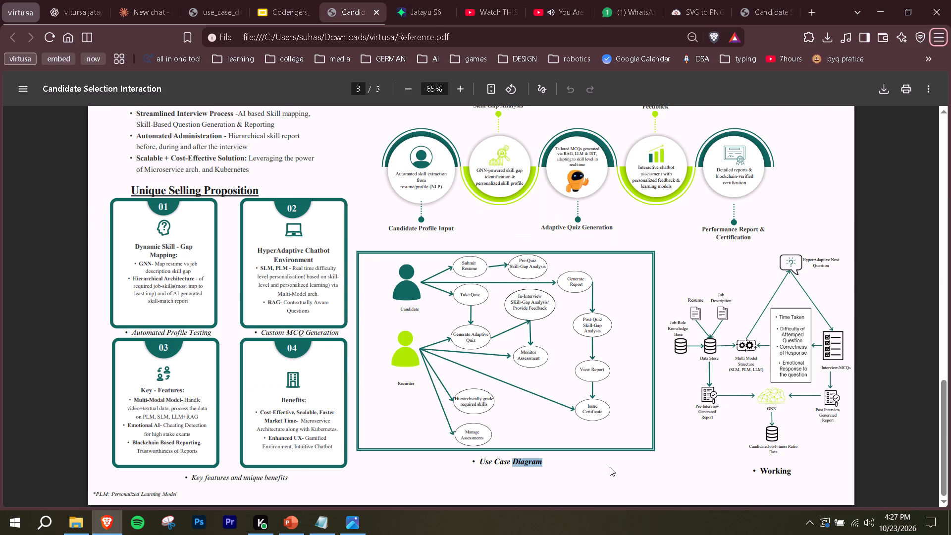
key("alt+Tab")
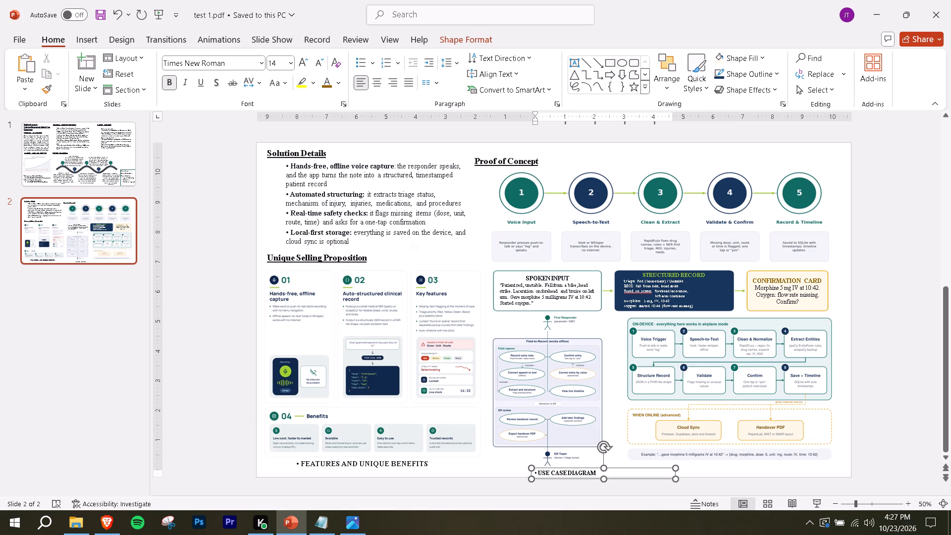
left_click(610, 467)
key("ctrl+c")
key("ctrl+v")
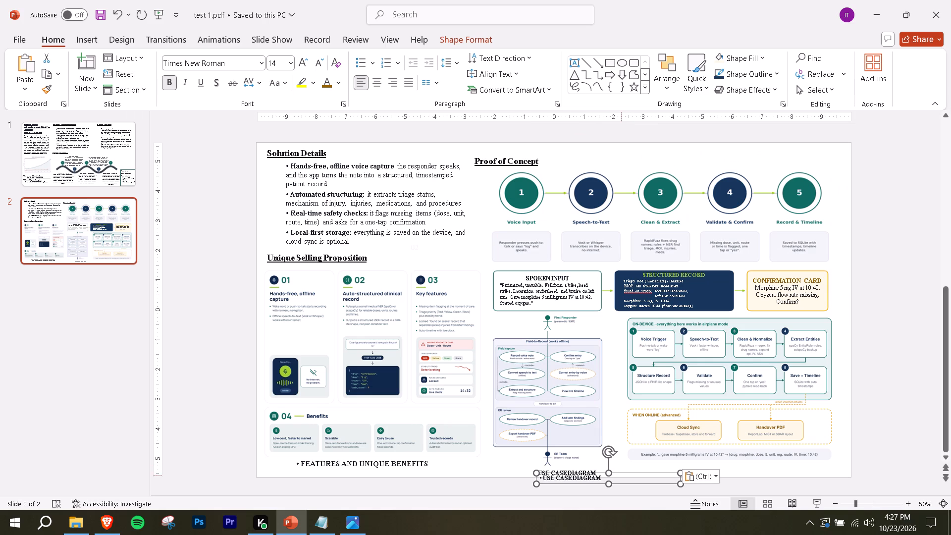
left_click_drag(624, 481, 778, 474)
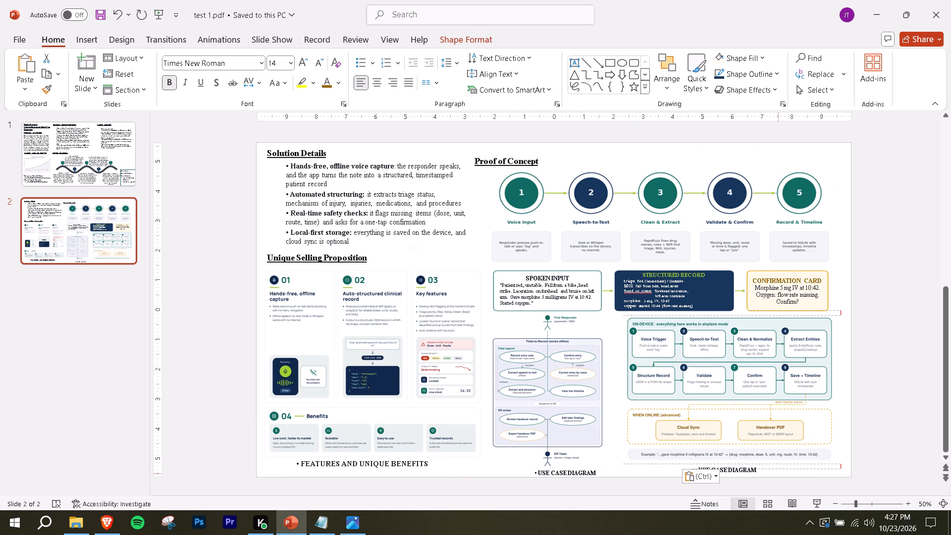
left_click_drag(778, 474, 778, 473)
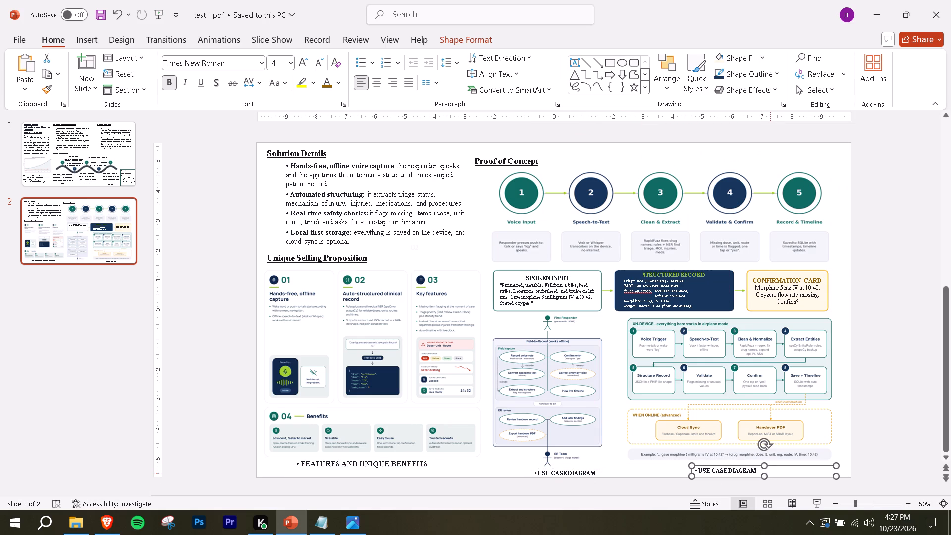
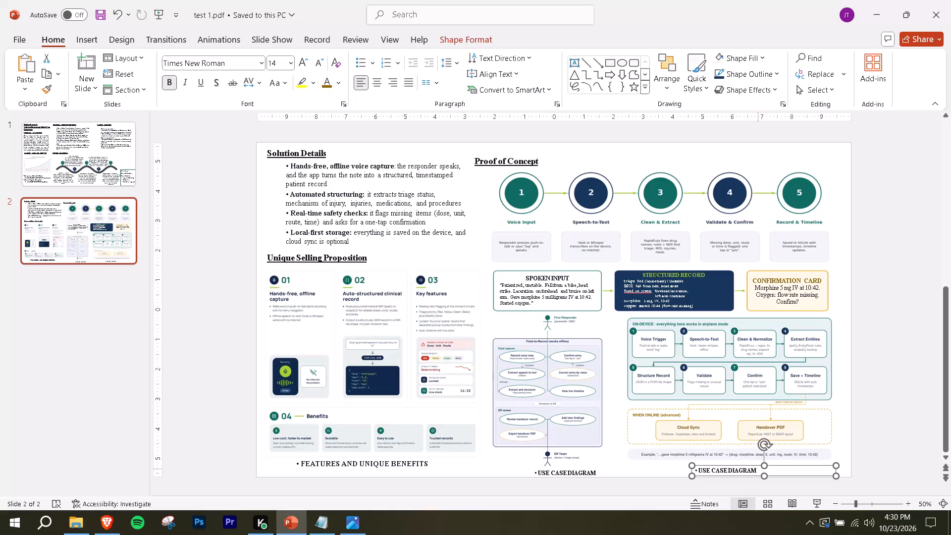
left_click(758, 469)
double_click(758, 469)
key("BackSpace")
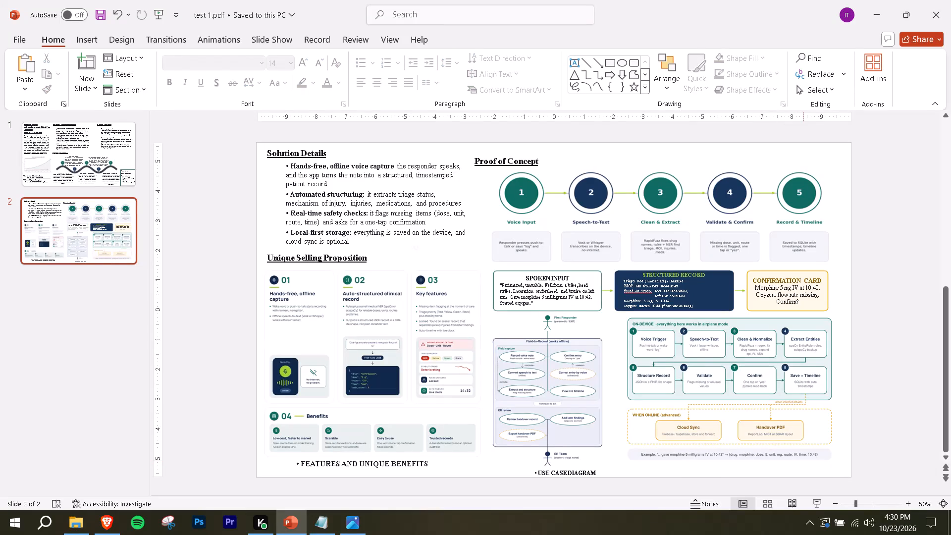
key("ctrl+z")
Replace the copied caption's wording with "WORKING", keeping the bullet, and shift it right to sit centrally below the on-device workflow figure.
left_click(746, 466)
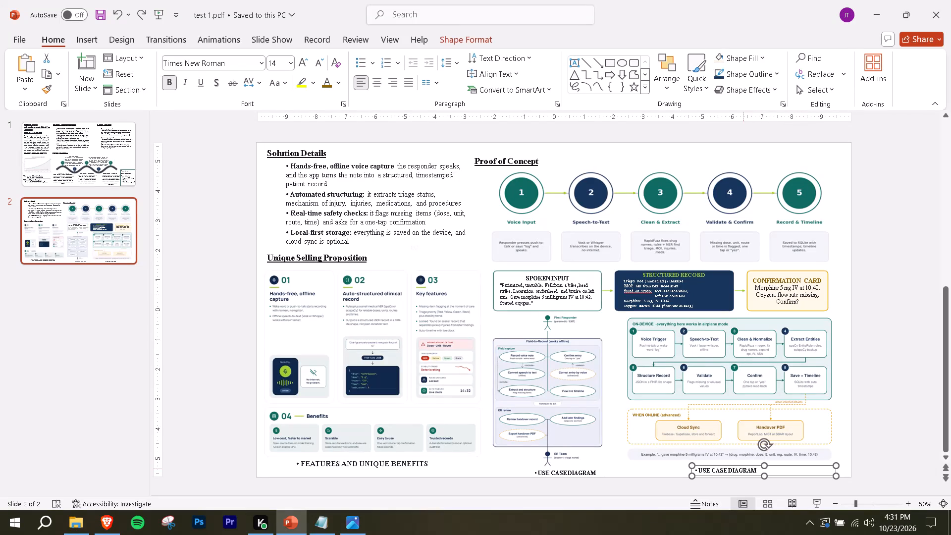
left_click(743, 469)
key("ctrl+Right")
key("ctrl+BackSpace")
key("ctrl+BackSpace")
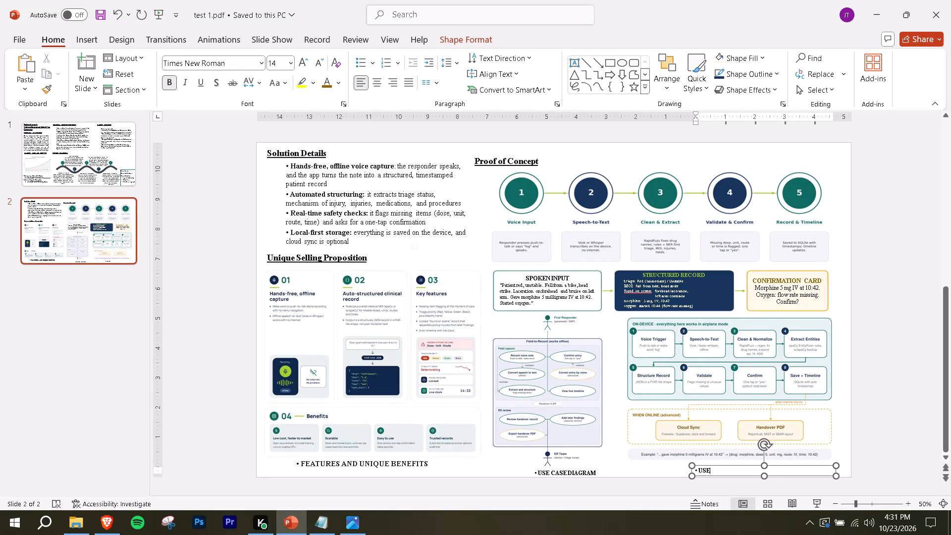
key("ctrl+BackSpace")
type("WO")
type("RKING")
left_click_drag(747, 466, 778, 465)
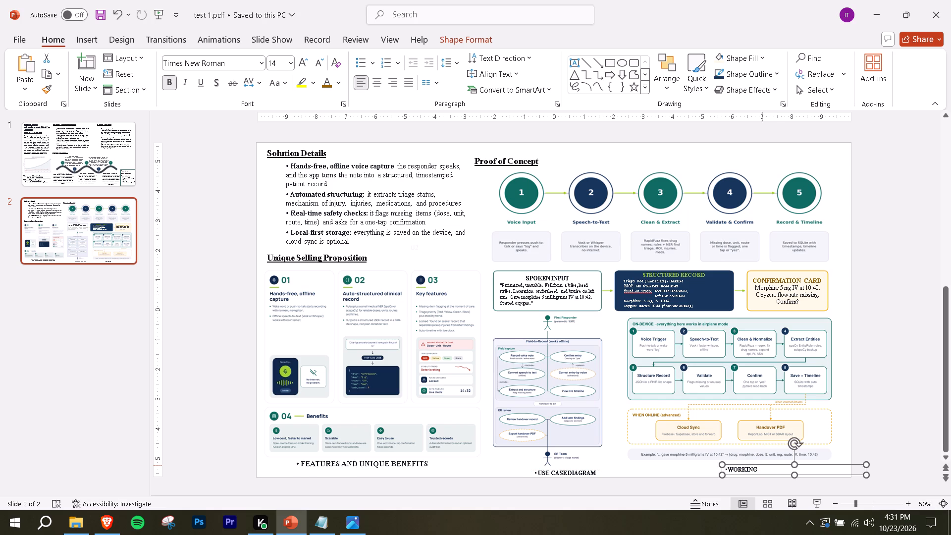
Shift the USE CASE DIAGRAM caption slightly left so its text is centred under the ER Team figure.
left_click(585, 472)
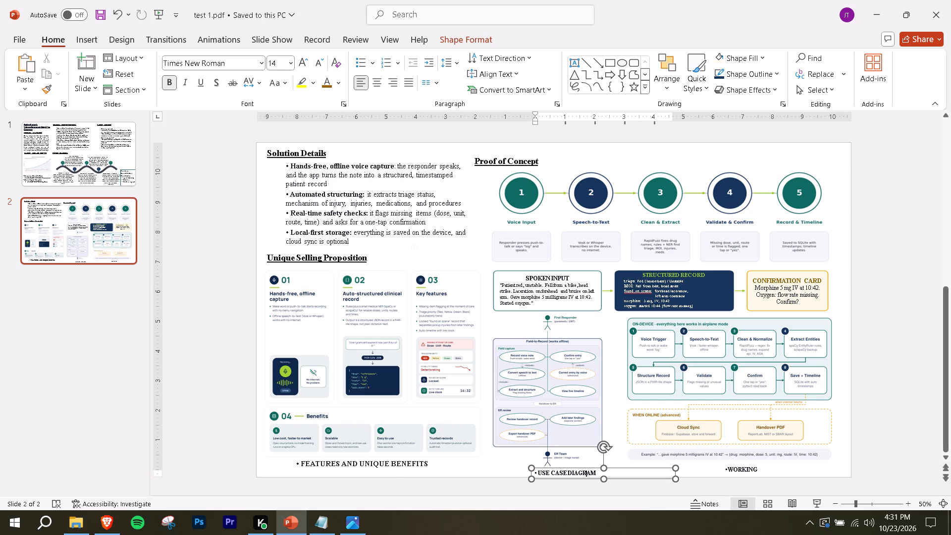
left_click_drag(594, 468, 576, 467)
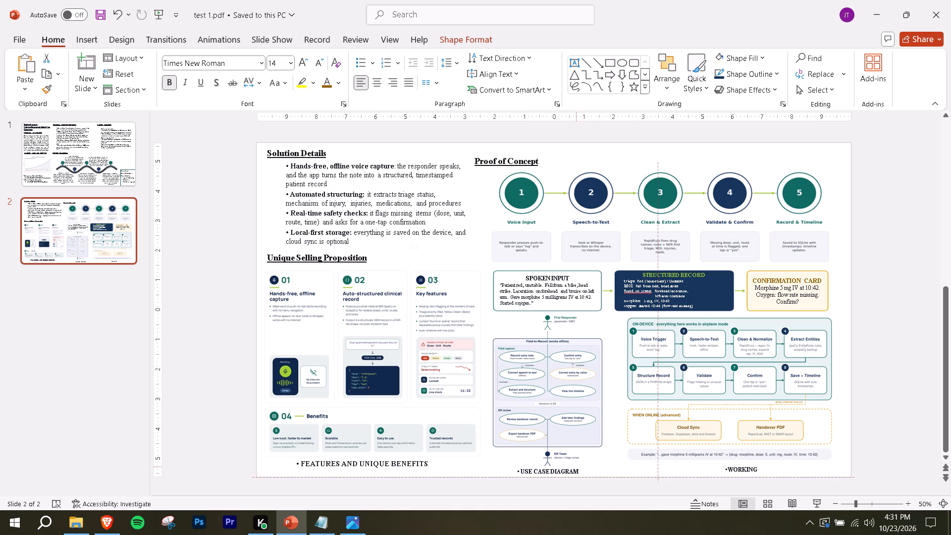
left_click_drag(576, 467, 574, 467)
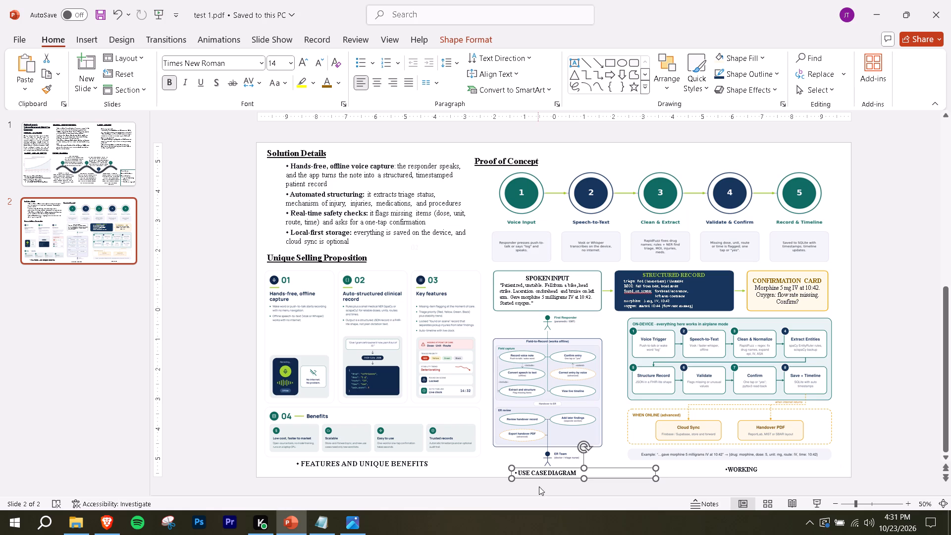
left_click(540, 488)
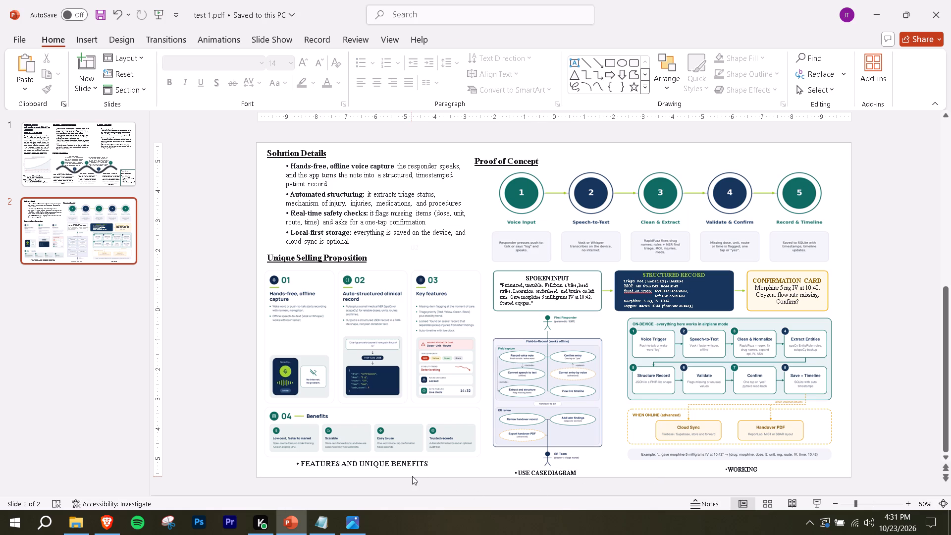
left_click(167, 529)
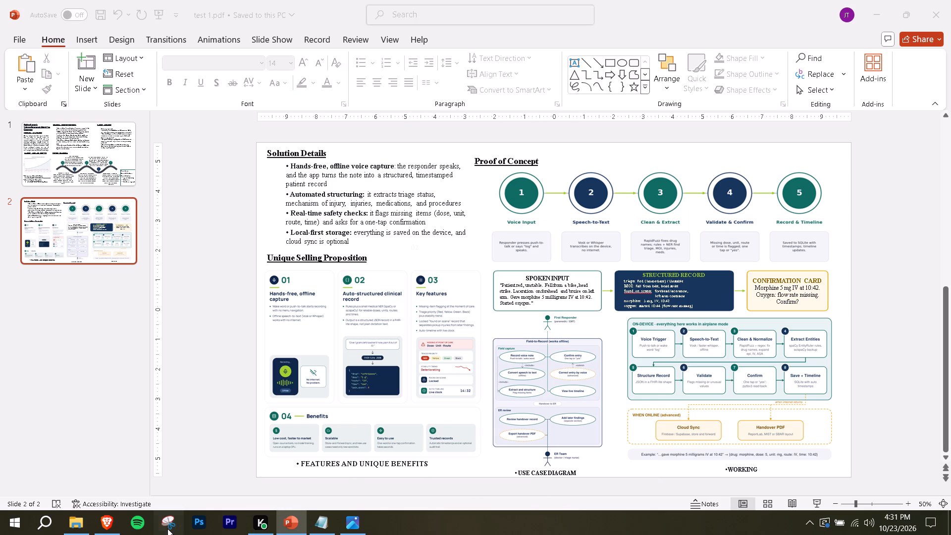
left_click(673, 92)
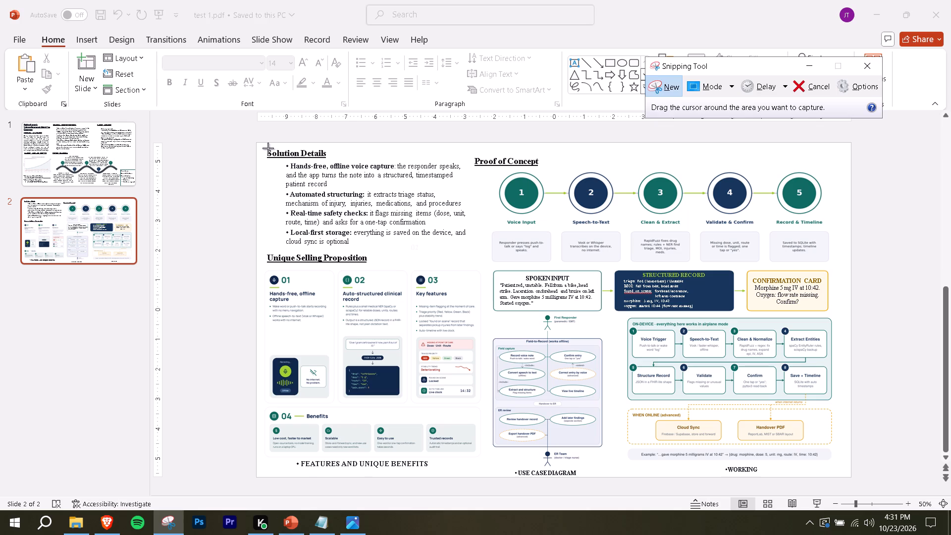
left_click_drag(262, 147, 471, 251)
key("ctrl+c")
left_click(111, 517)
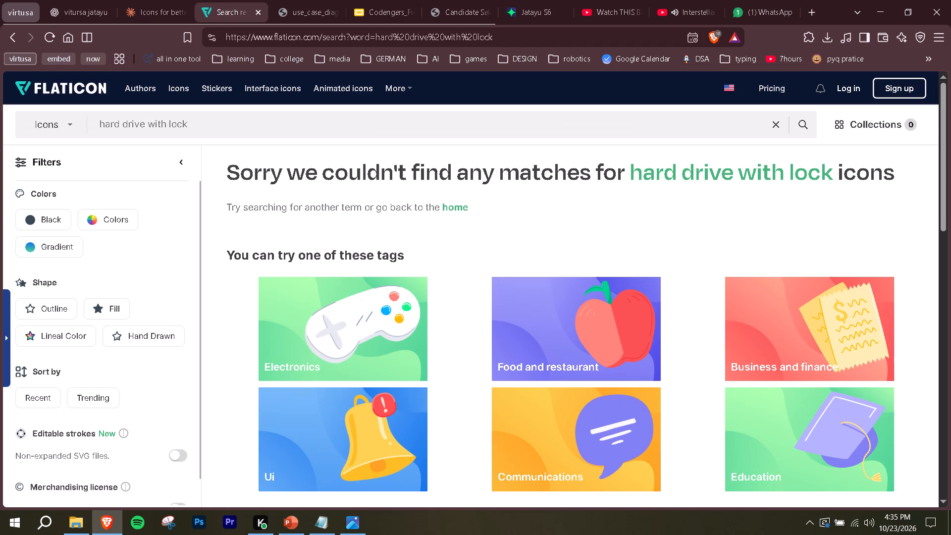
left_click_drag(218, 123, 86, 123)
type("local storage")
key("Return")
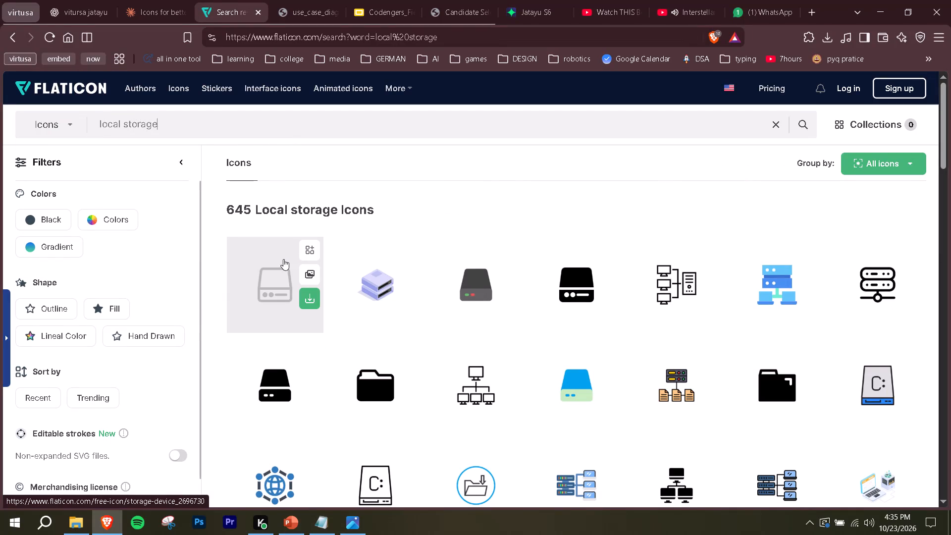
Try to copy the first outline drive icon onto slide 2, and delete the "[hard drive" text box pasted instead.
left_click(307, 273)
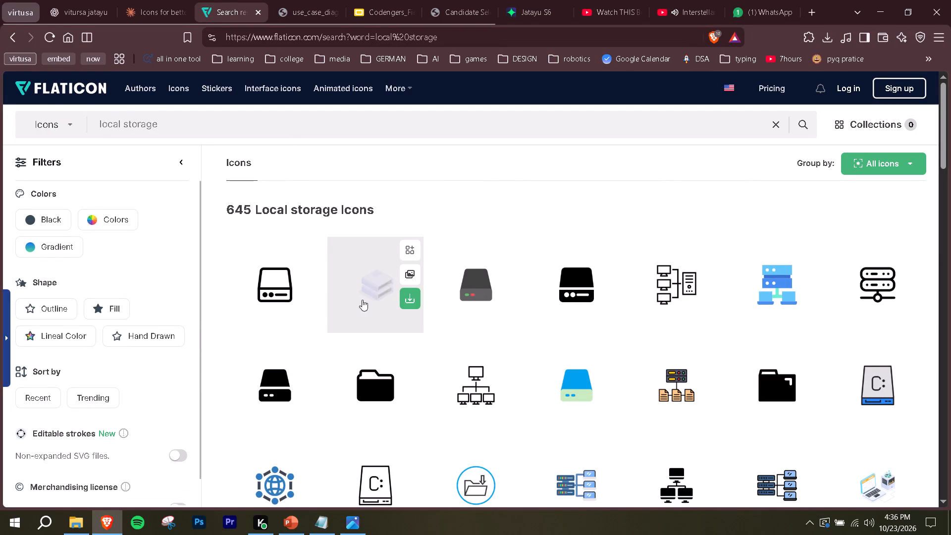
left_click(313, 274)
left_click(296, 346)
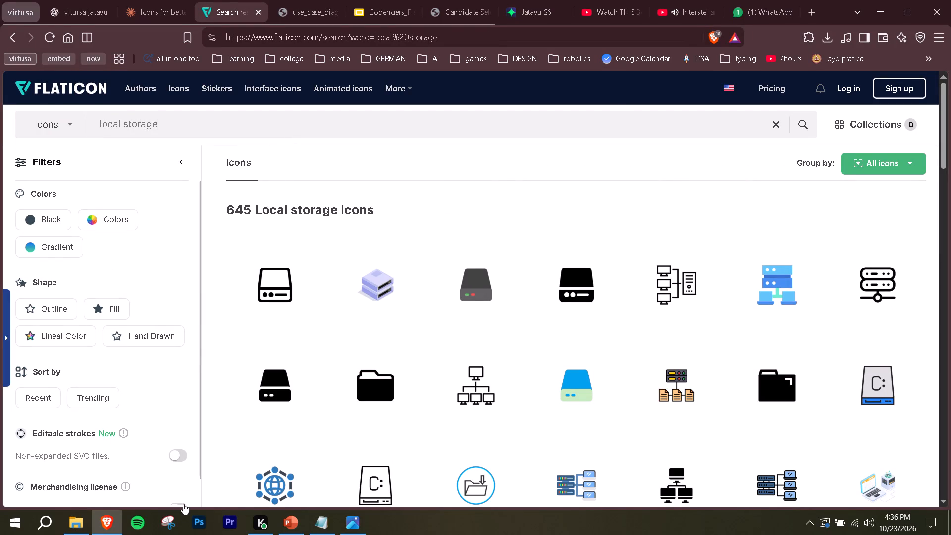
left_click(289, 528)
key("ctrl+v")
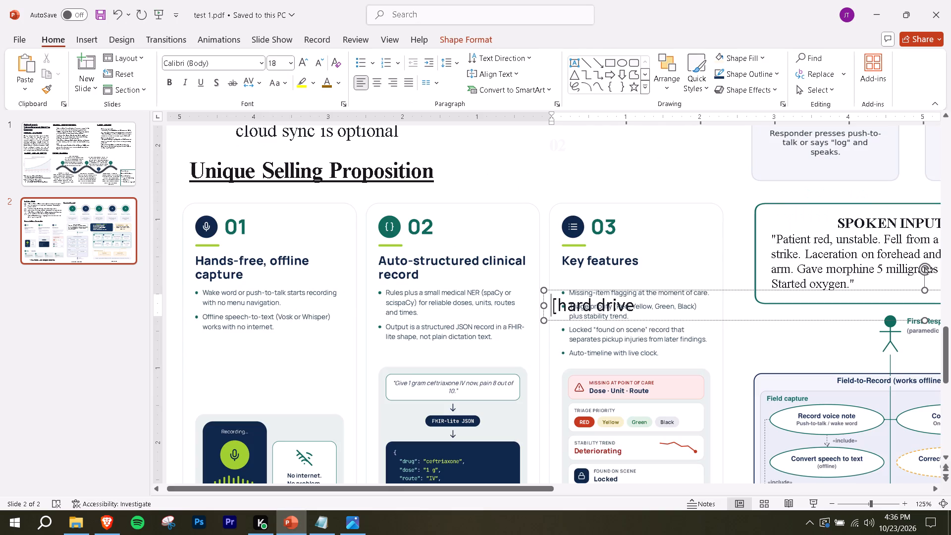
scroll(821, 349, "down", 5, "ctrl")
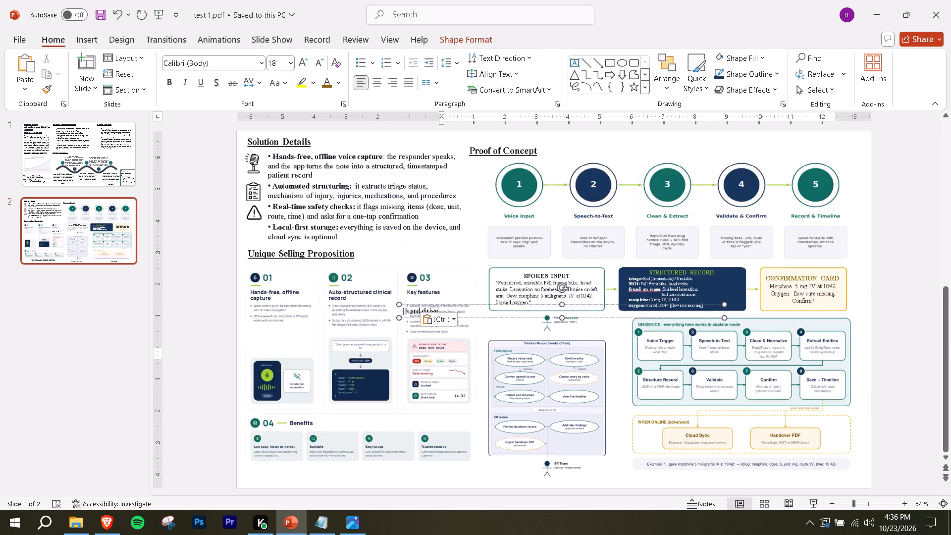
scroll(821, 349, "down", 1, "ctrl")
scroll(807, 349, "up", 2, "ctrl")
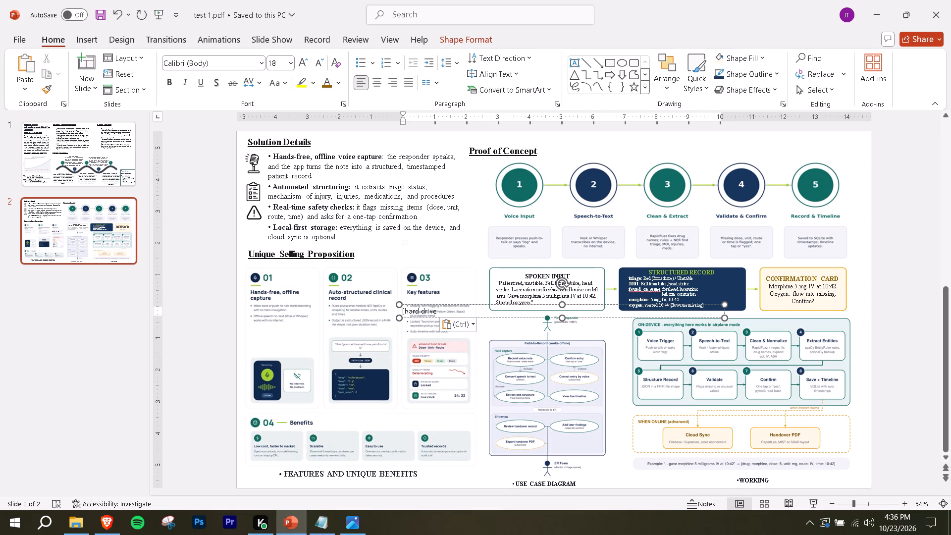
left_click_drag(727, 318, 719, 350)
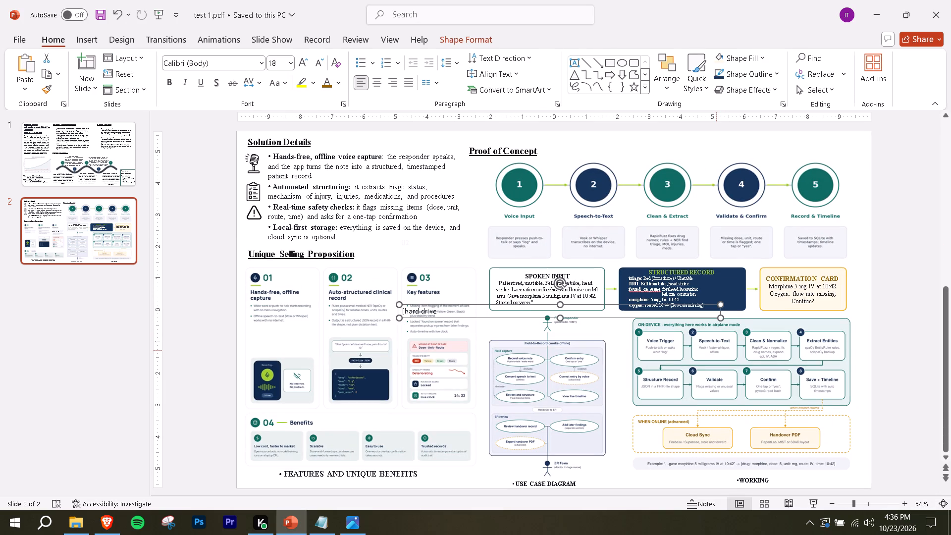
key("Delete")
Copy the first outline drive icon from the Flaticon results and paste it onto slide 2 in PowerPoint.
key("alt+Tab")
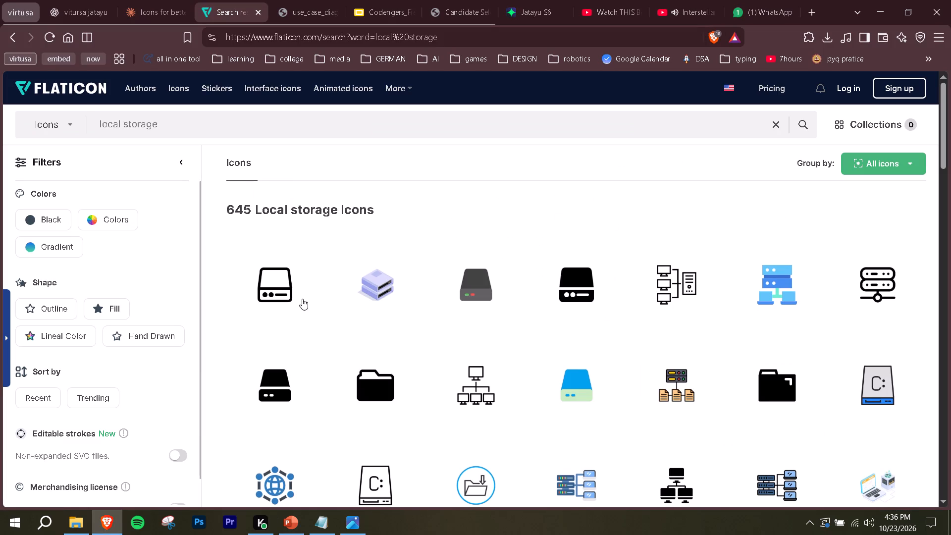
left_click(313, 271)
left_click(299, 351)
key("alt+Tab")
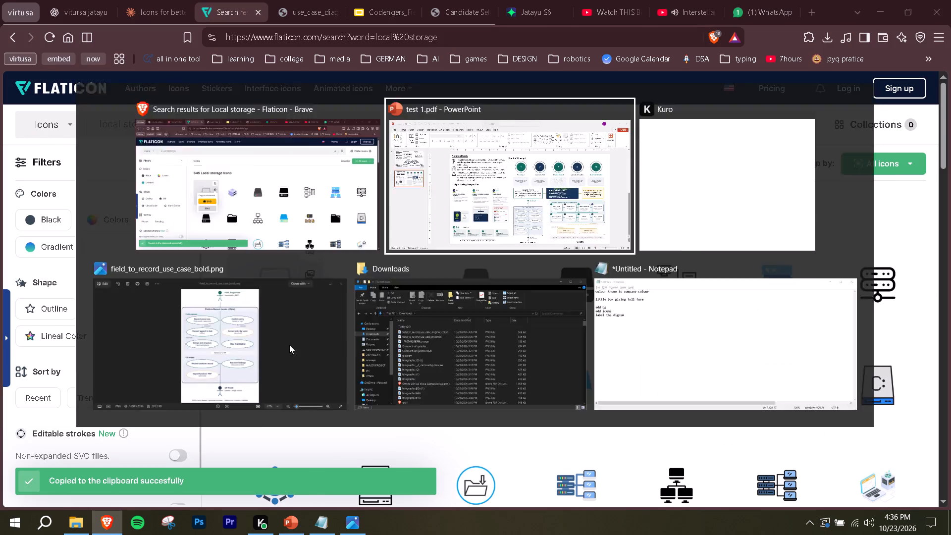
key("ctrl+v")
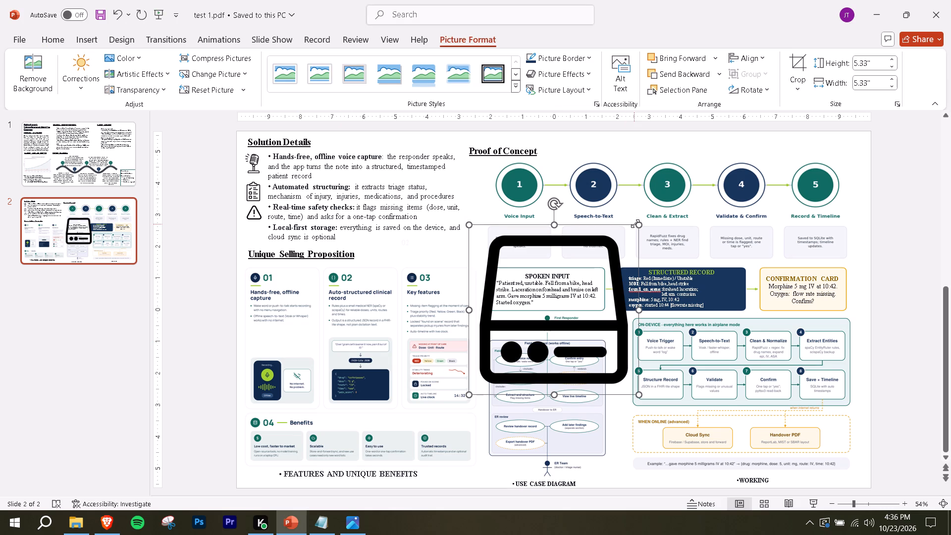
Shrink the drive icon to about 0.47 inch and place it before the Local-first storage bullet, below the warning icon.
left_click_drag(639, 223, 501, 368)
left_click_drag(490, 377, 320, 269)
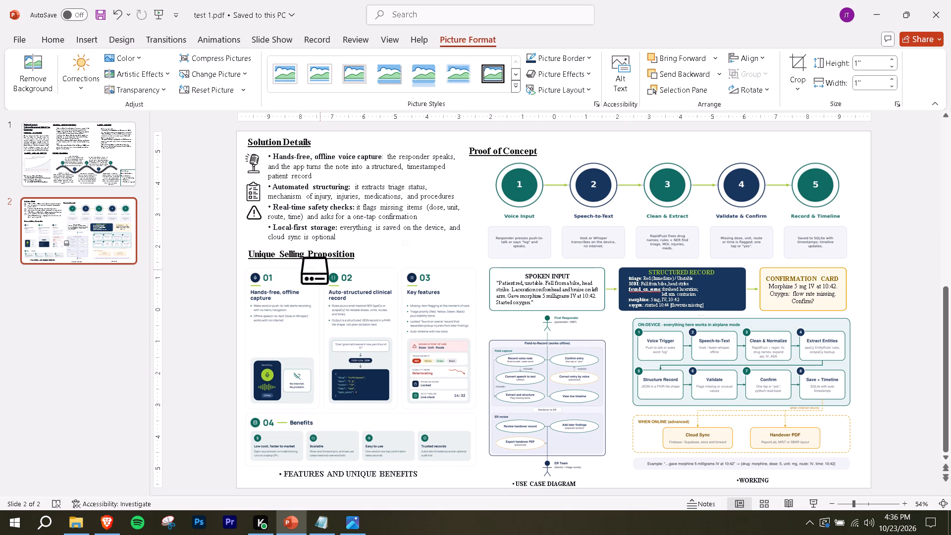
left_click_drag(320, 269, 259, 239)
left_click_drag(271, 222, 264, 231)
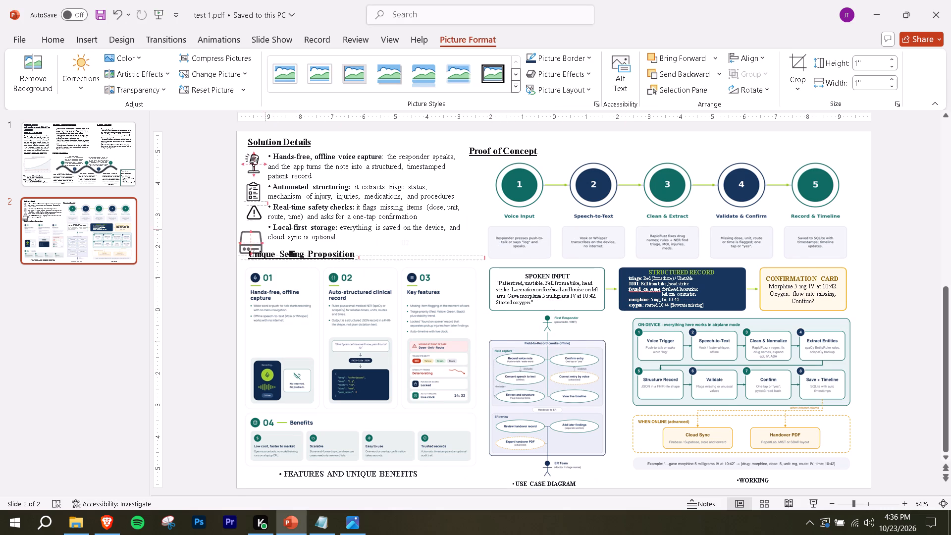
left_click_drag(264, 231, 260, 234)
left_click_drag(251, 242, 258, 230)
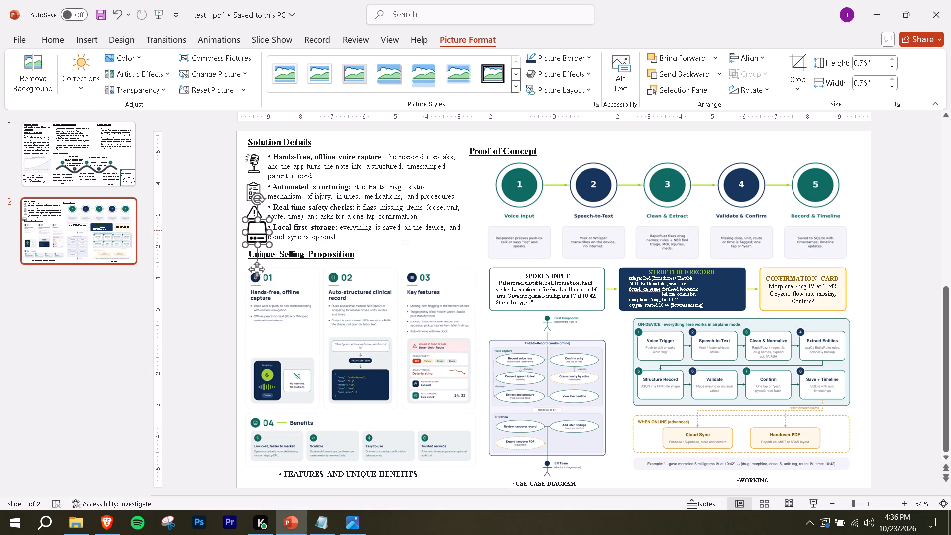
scroll(258, 230, "up", 5, "ctrl")
left_click_drag(240, 284, 231, 286)
left_click_drag(256, 272, 239, 298)
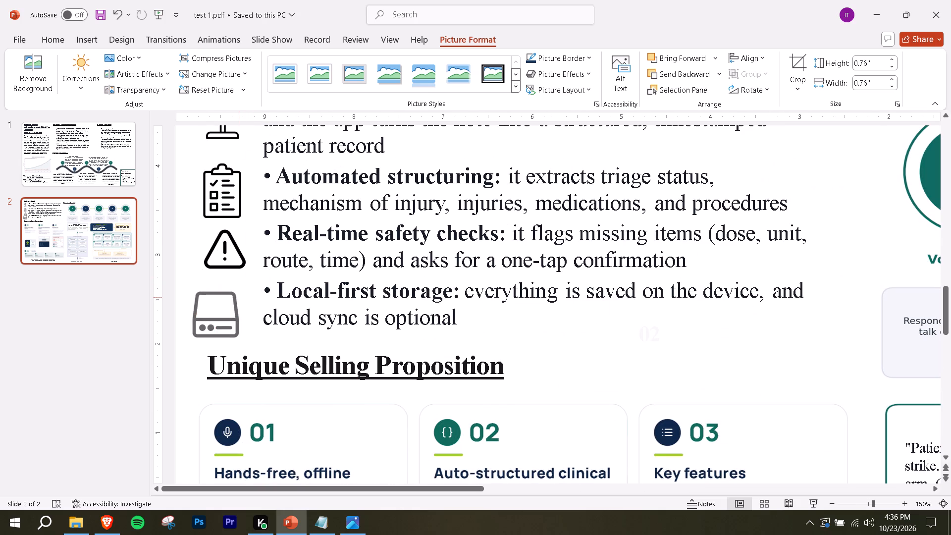
left_click_drag(239, 298, 235, 299)
left_click_drag(214, 312, 228, 298)
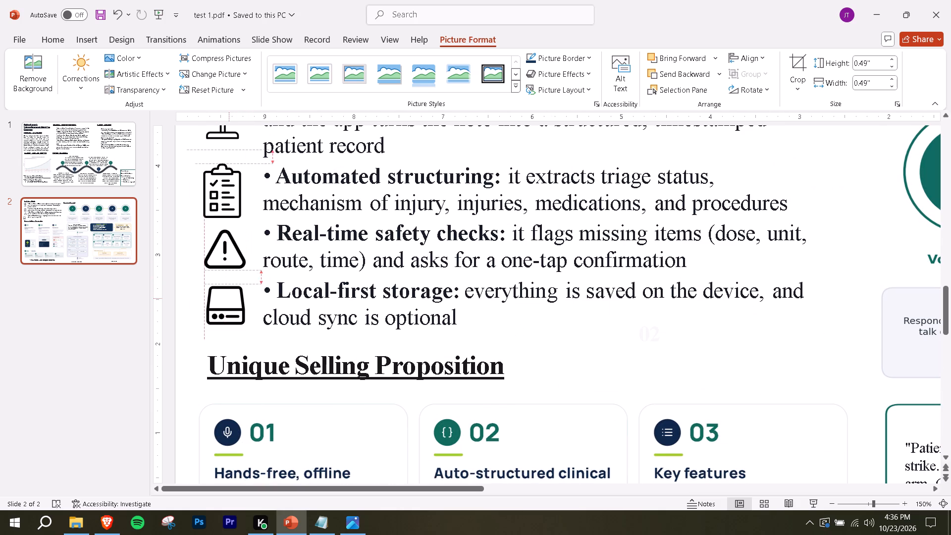
left_click_drag(228, 298, 228, 297)
left_click_drag(248, 284, 242, 290)
Reduce the Solution Details icons: warning to about 0.43 inch, clipboard to about 0.57 inch and microphone to about 0.79 inch.
left_click(232, 244)
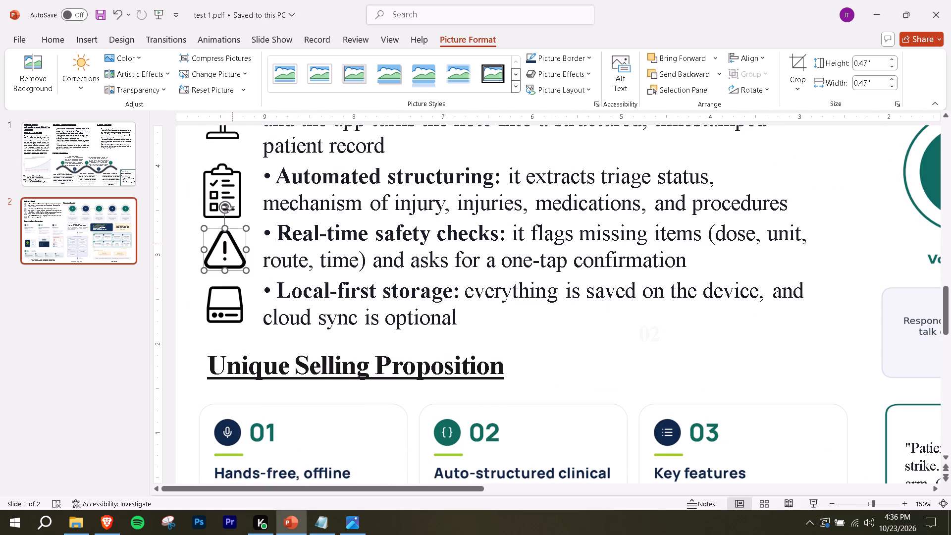
left_click_drag(246, 229, 239, 240)
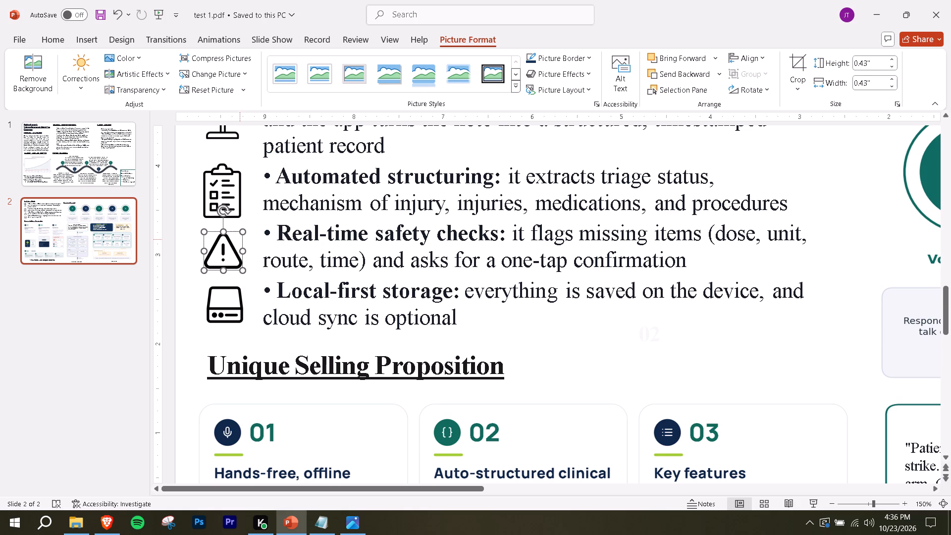
scroll(241, 239, "up", 4)
left_click(236, 239)
left_click_drag(249, 222, 246, 230)
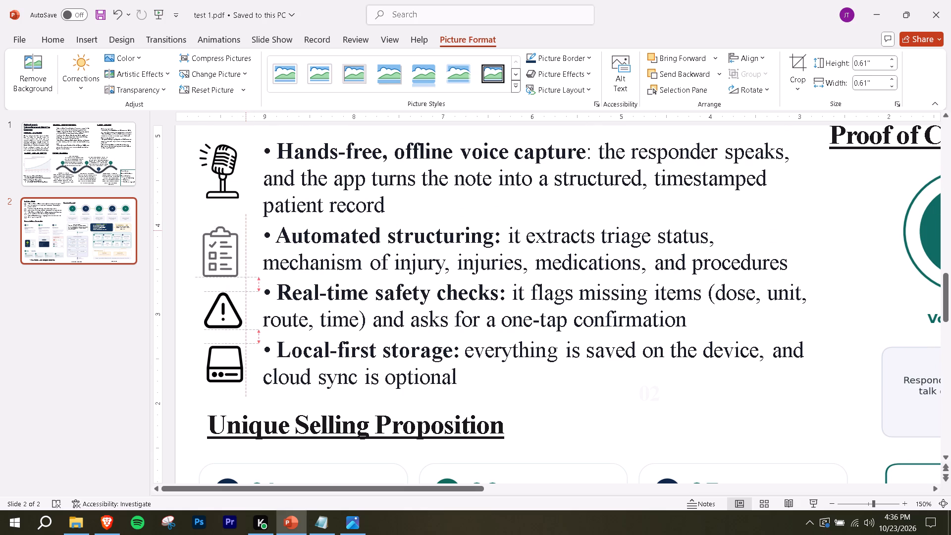
left_click_drag(246, 230, 244, 232)
left_click(232, 182)
left_click(260, 140)
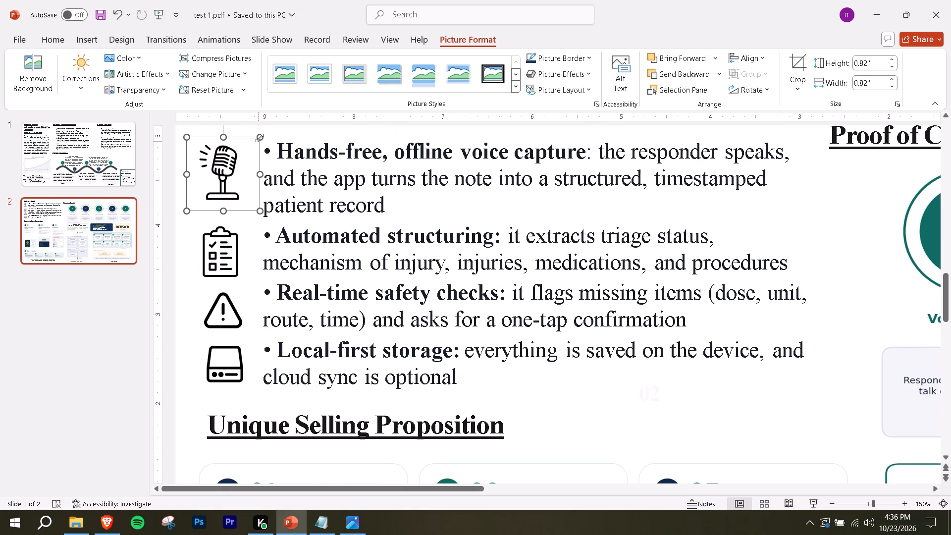
left_click_drag(260, 137, 254, 141)
left_click_drag(225, 182, 224, 176)
Line up the clipboard, warning and drive icons in one column beneath the microphone icon.
left_click(221, 251)
left_click_drag(219, 250, 224, 248)
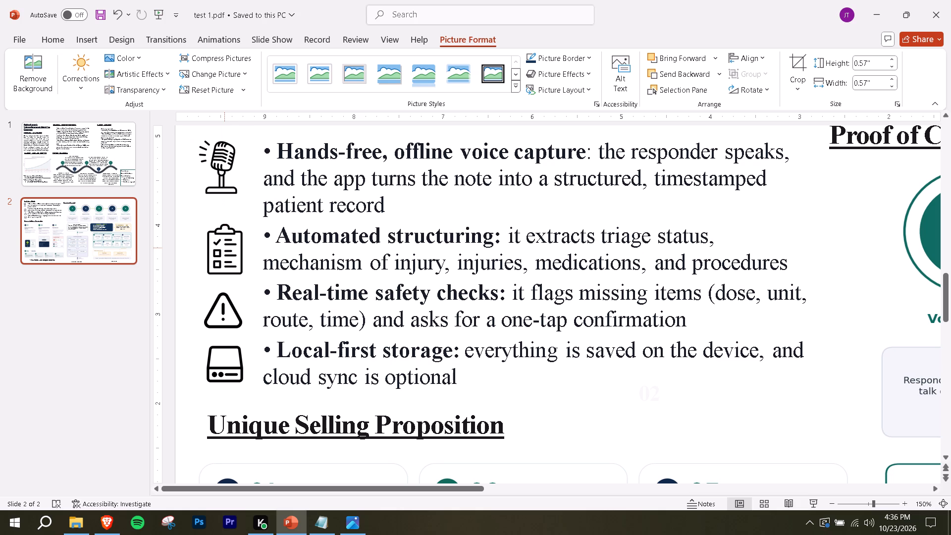
left_click_drag(224, 248, 227, 246)
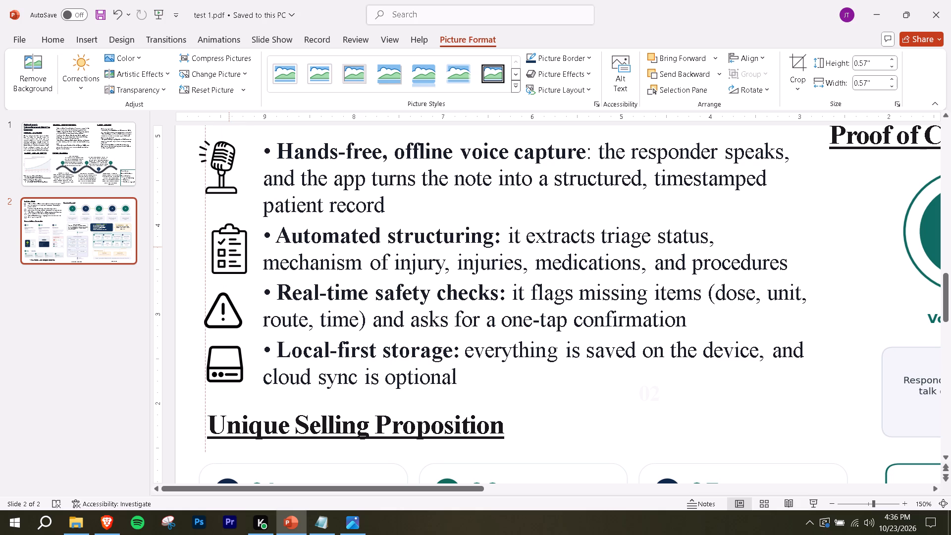
left_click_drag(227, 246, 225, 243)
left_click_drag(227, 308, 207, 308)
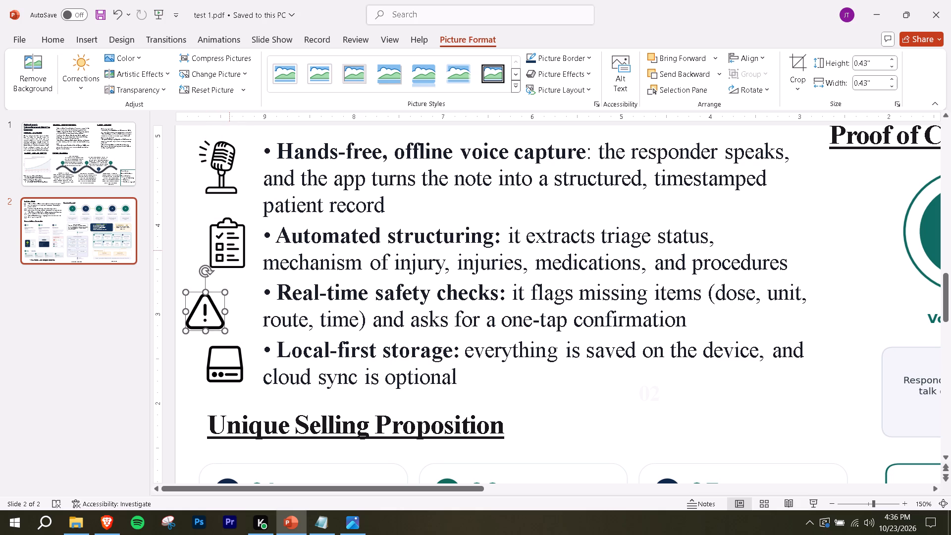
left_click(229, 249)
left_click_drag(233, 241, 225, 251)
left_click_drag(208, 317, 211, 317)
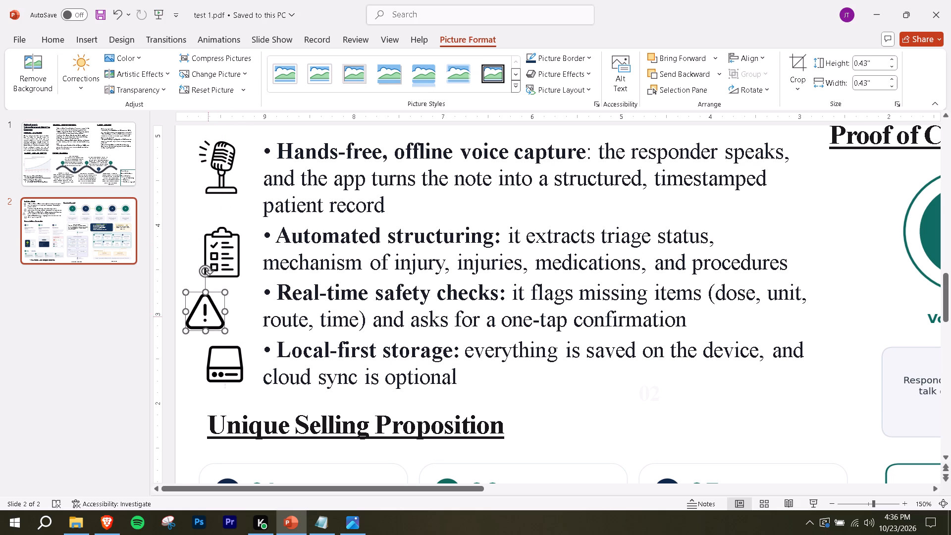
left_click_drag(211, 317, 224, 315)
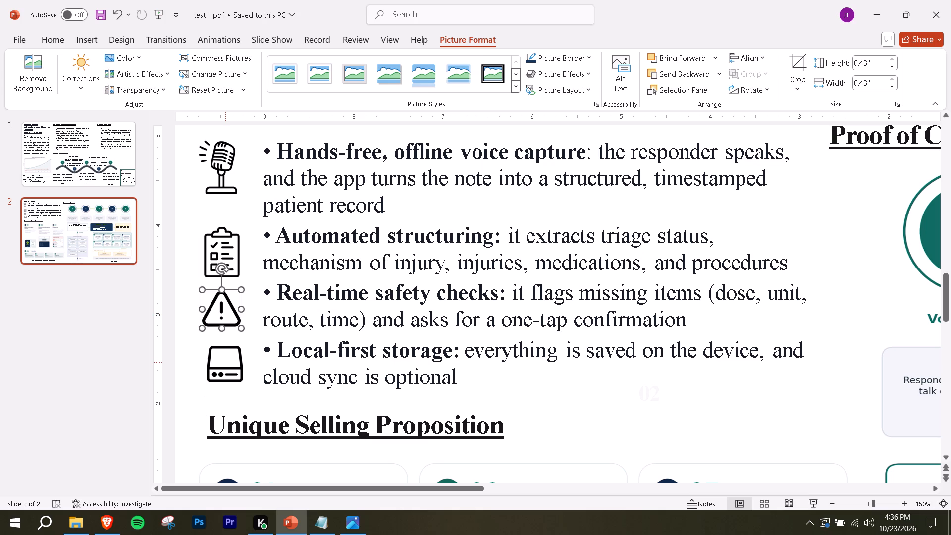
left_click(225, 362)
left_click(230, 362)
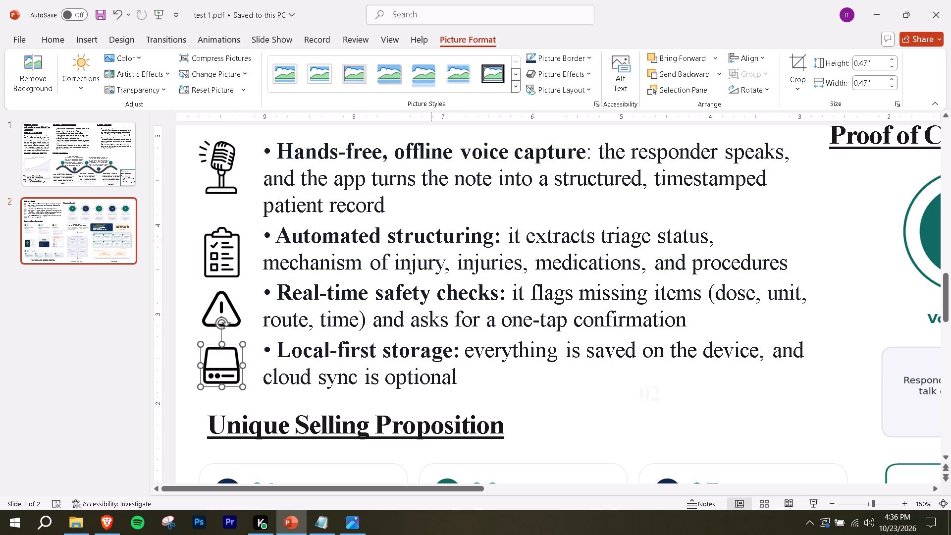
Adjust the vertical positions of the four Solution Details icons so each sits evenly spaced beside its bullet.
scroll(432, 240, "down", 2, "ctrl")
left_click(201, 243)
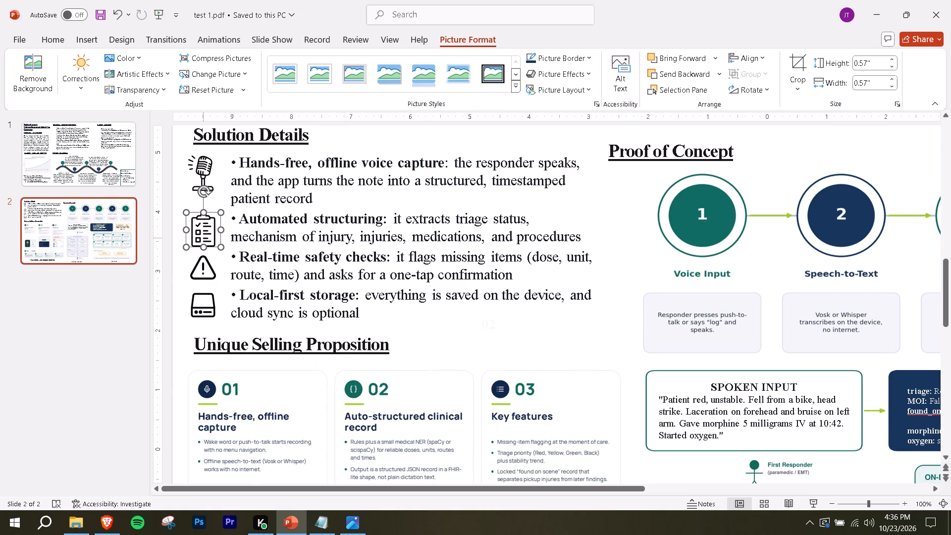
left_click(210, 172)
left_click_drag(206, 171, 207, 178)
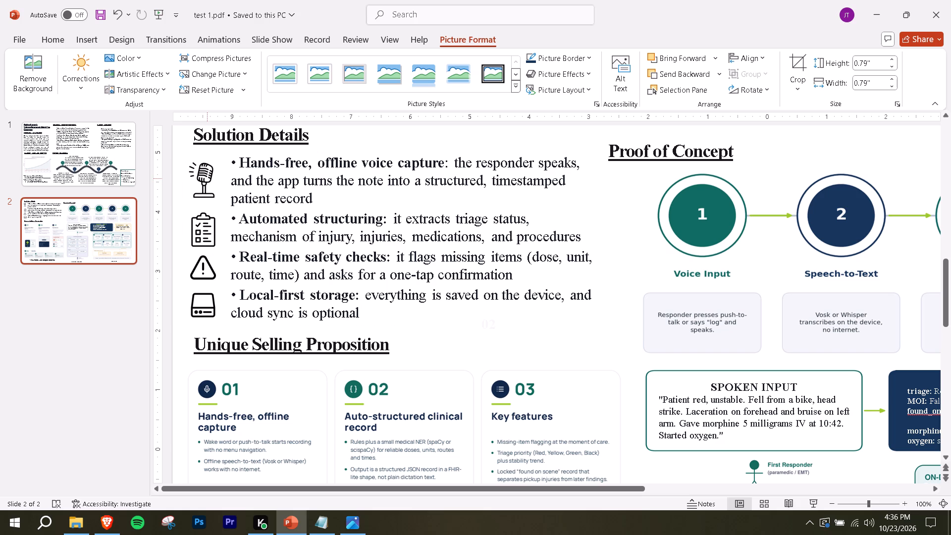
left_click_drag(207, 178, 207, 176)
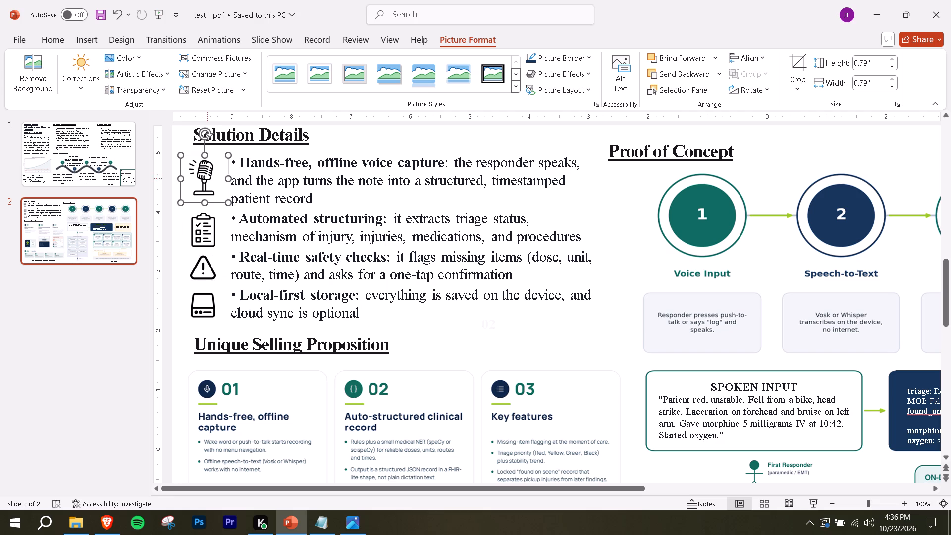
left_click(207, 232)
left_click_drag(207, 231, 208, 222)
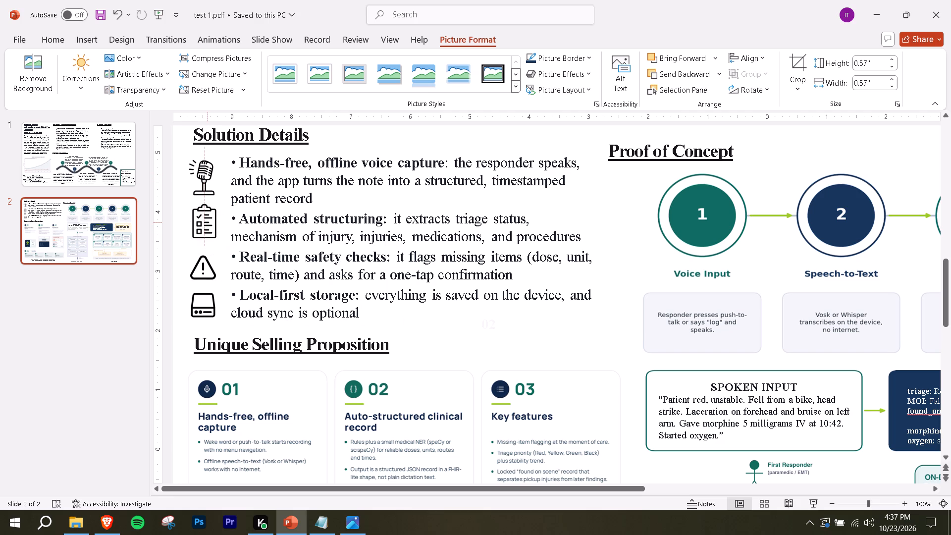
left_click_drag(208, 222, 208, 224)
left_click(211, 263)
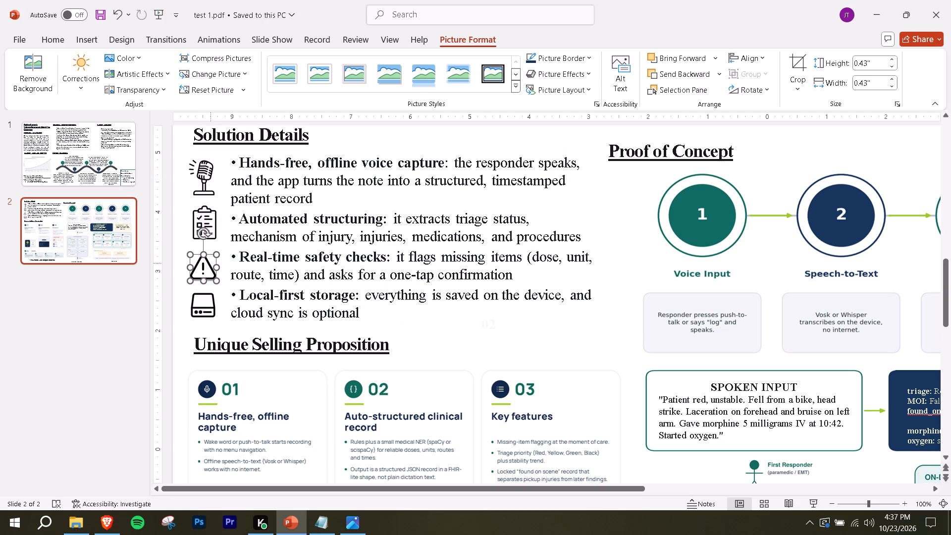
left_click_drag(207, 270, 209, 263)
left_click(210, 302)
left_click_drag(208, 304, 211, 298)
scroll(403, 220, "down", 2, "ctrl")
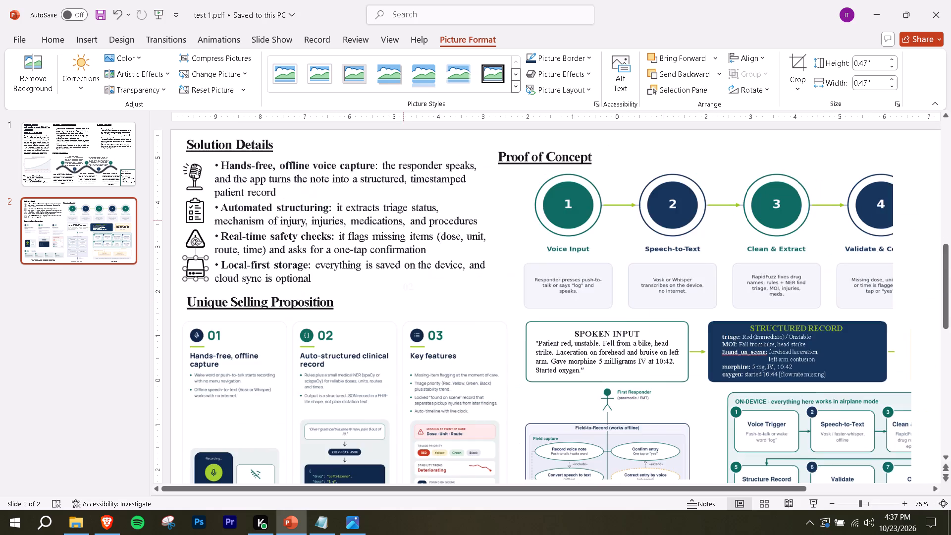
scroll(403, 220, "down", 1, "ctrl")
left_click(212, 258)
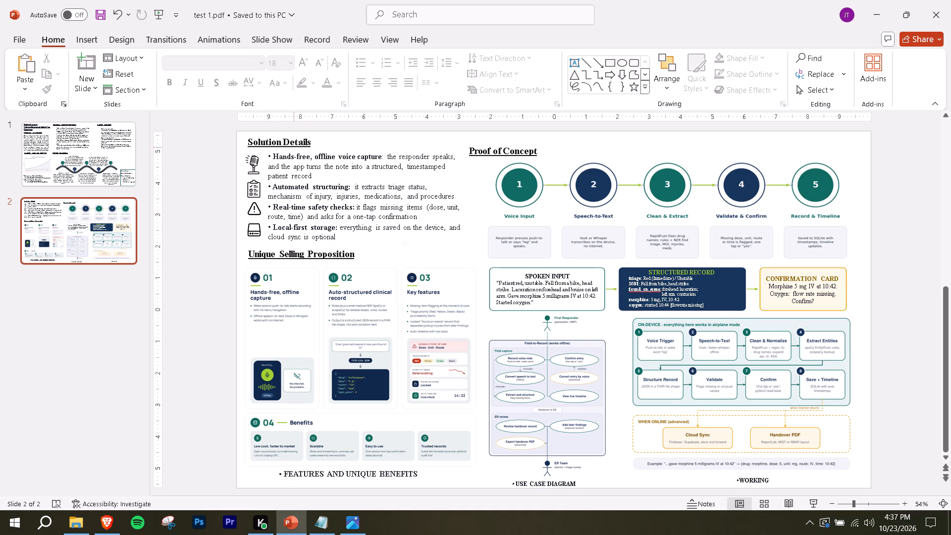
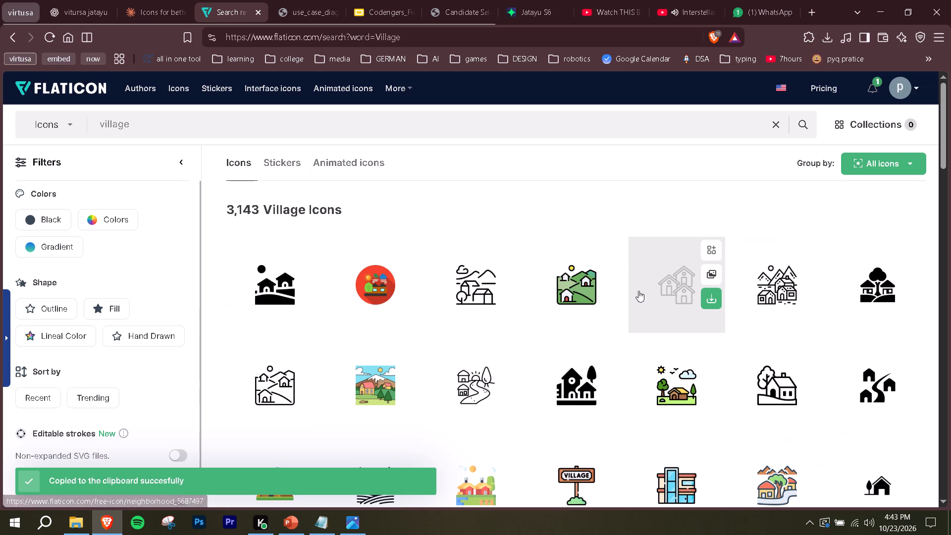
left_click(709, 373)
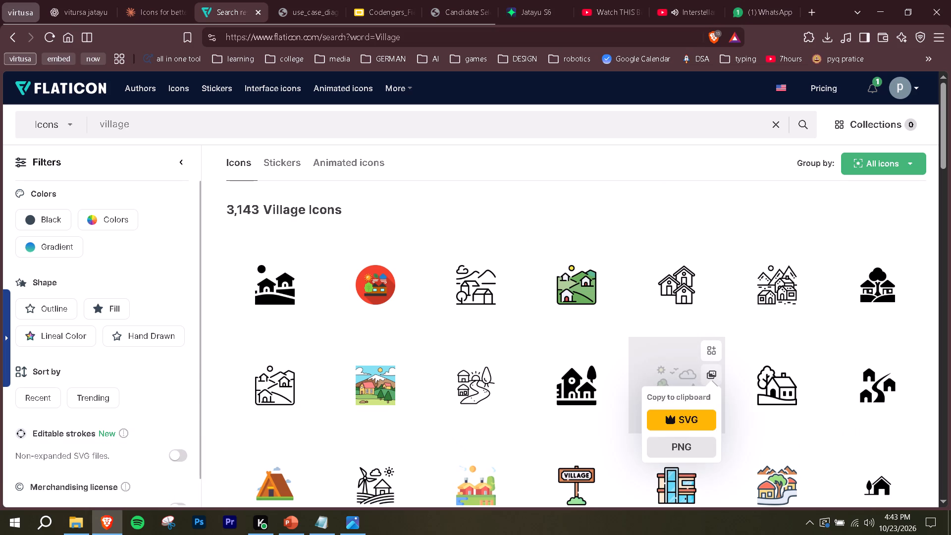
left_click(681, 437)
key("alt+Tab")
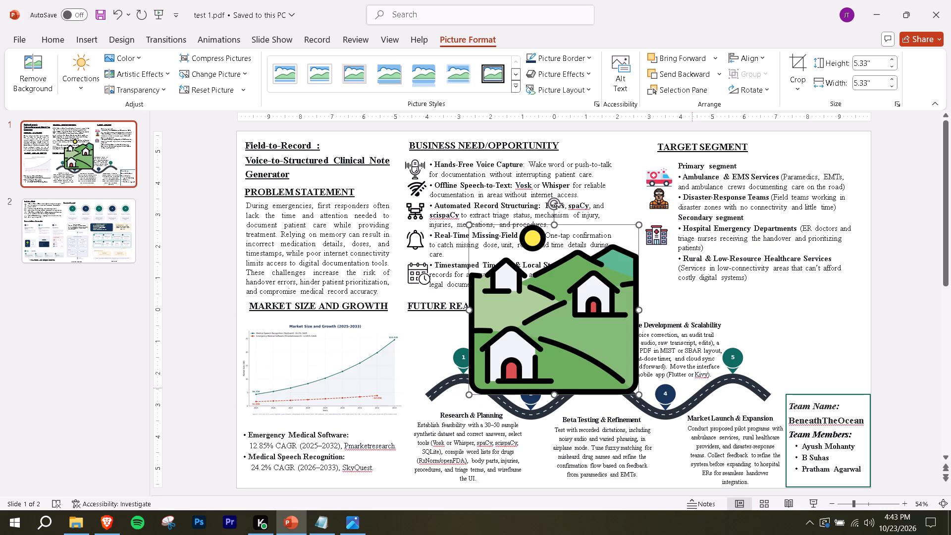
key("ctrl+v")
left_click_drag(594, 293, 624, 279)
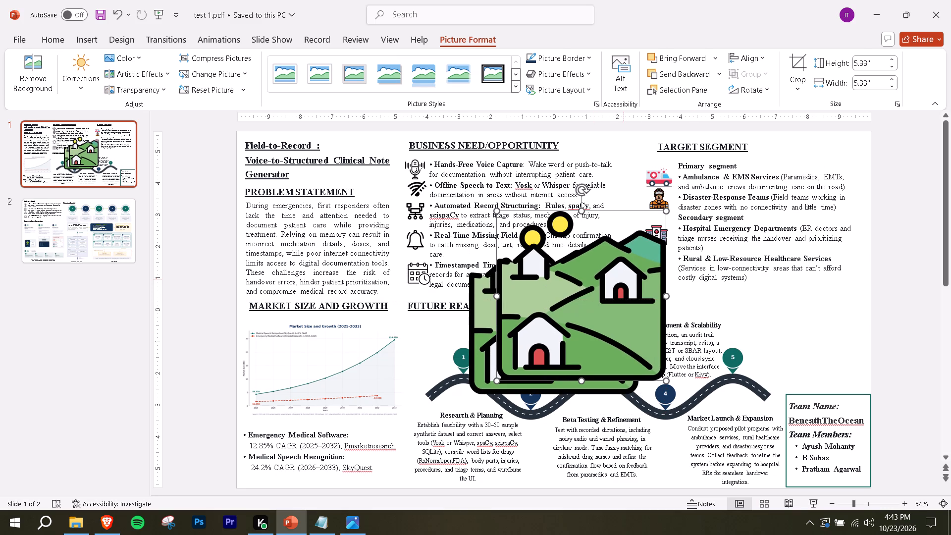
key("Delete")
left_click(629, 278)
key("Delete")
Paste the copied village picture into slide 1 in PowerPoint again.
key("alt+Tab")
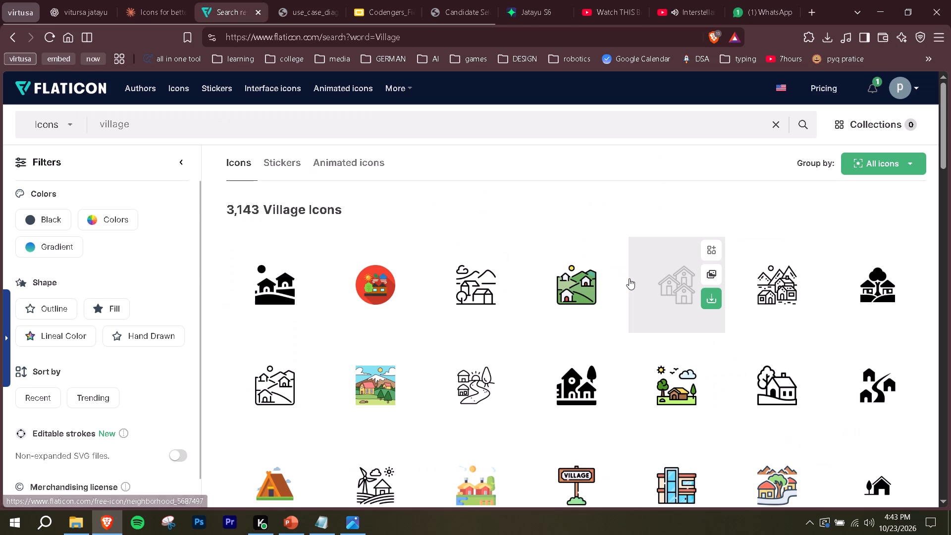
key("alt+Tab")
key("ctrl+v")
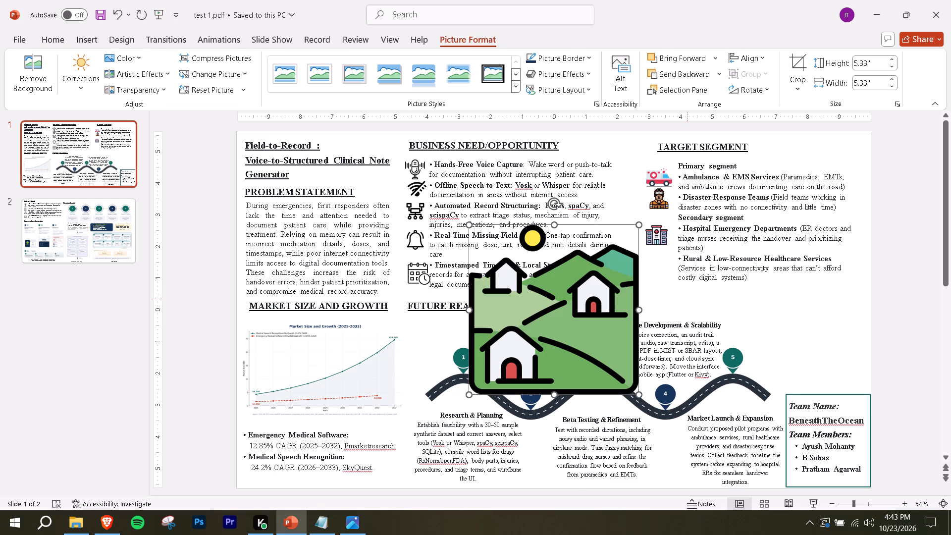
Copy the farmhouse icon with sun, trees and cloud from Flaticon as a PNG and paste it into slide 1 in PowerPoint.
key("alt+Tab")
left_click(713, 372)
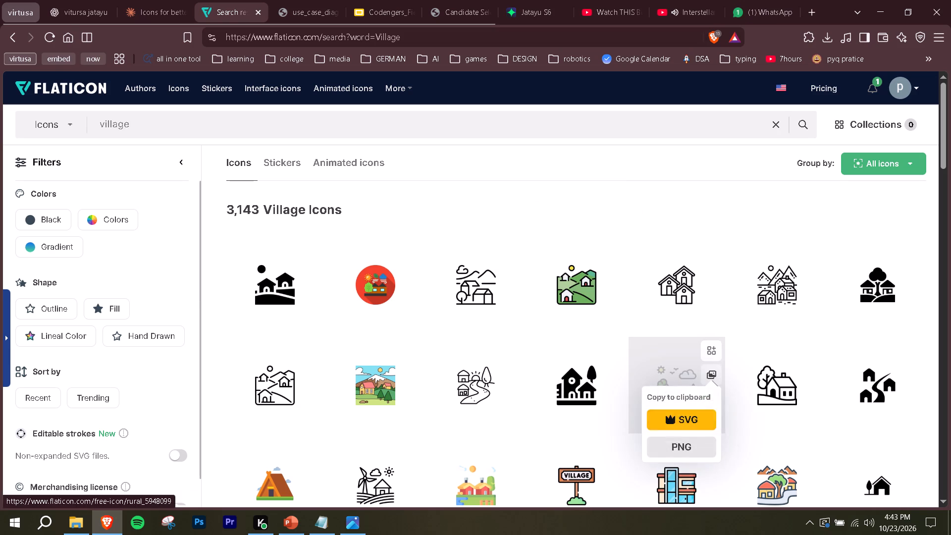
left_click(671, 442)
key("alt+Tab")
key("ctrl+v")
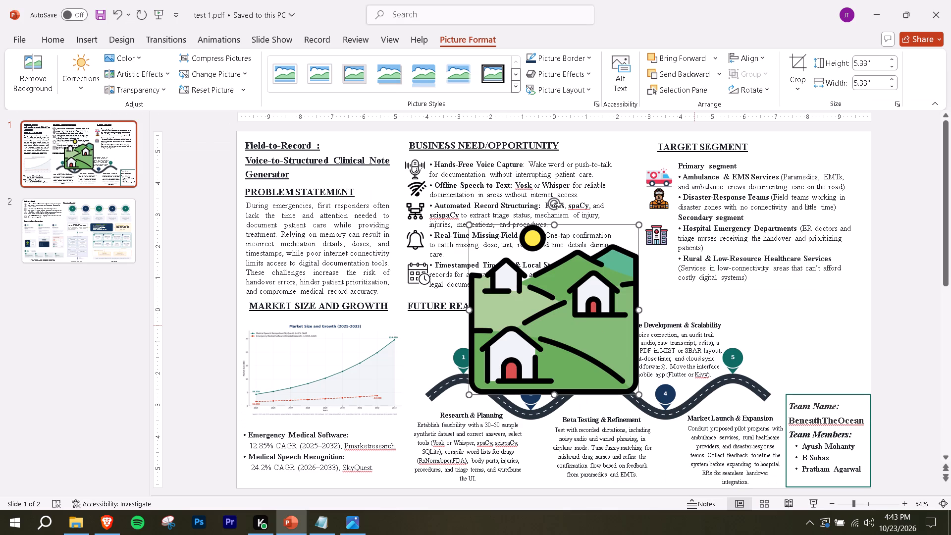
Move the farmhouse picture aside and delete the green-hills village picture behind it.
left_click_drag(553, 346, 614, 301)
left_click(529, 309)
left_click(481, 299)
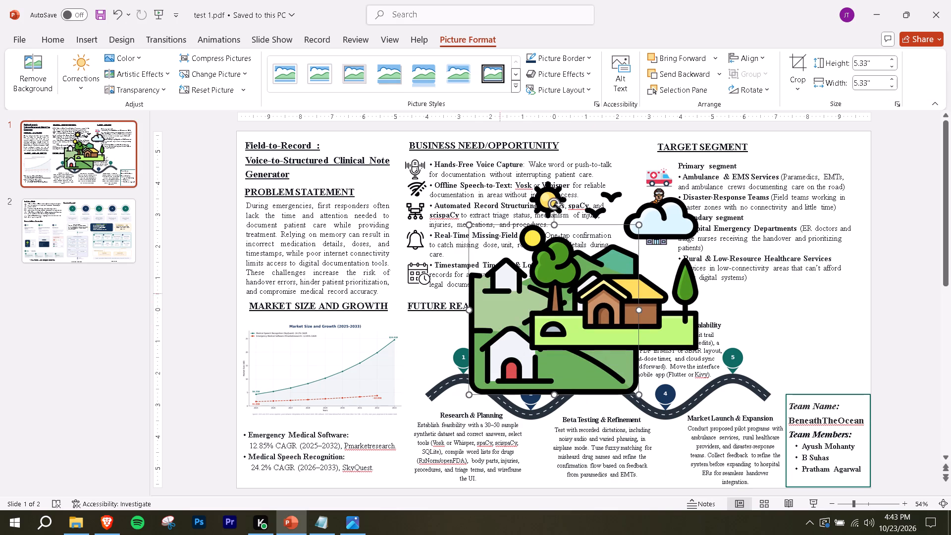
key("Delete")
Shrink the farmhouse icon to about 0.98", keep it upright, and place it before the Rural & Low-Resource Healthcare Services bullet.
left_click(651, 260)
left_click_drag(701, 182, 664, 256)
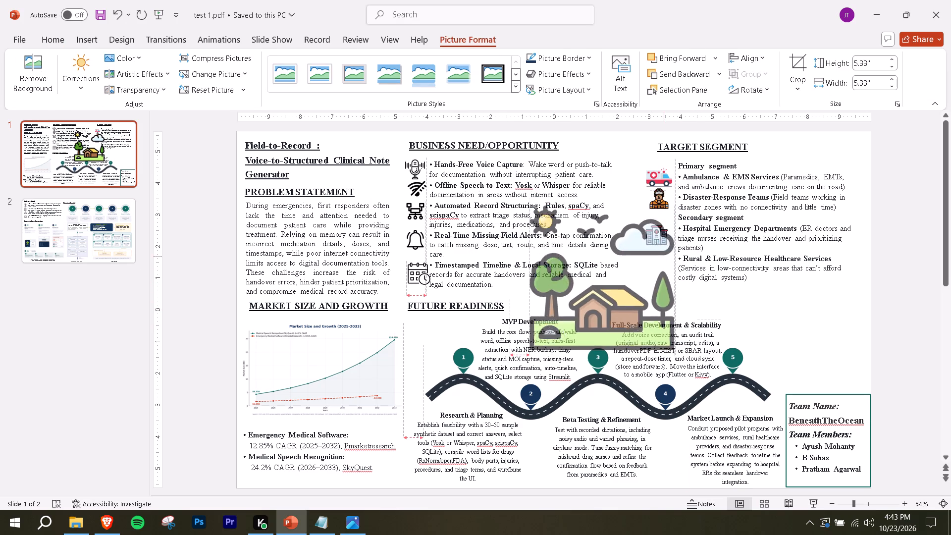
left_click_drag(664, 256, 564, 355)
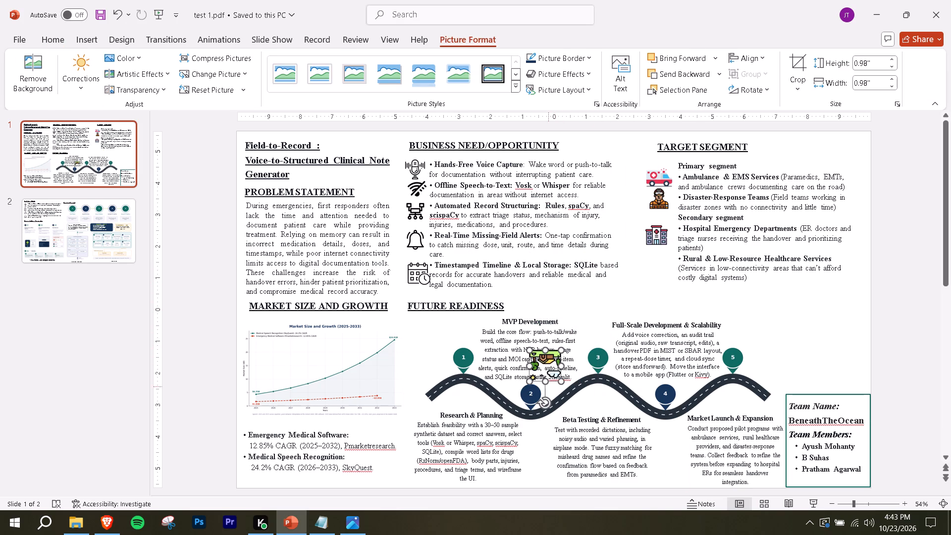
left_click_drag(560, 380, 561, 334)
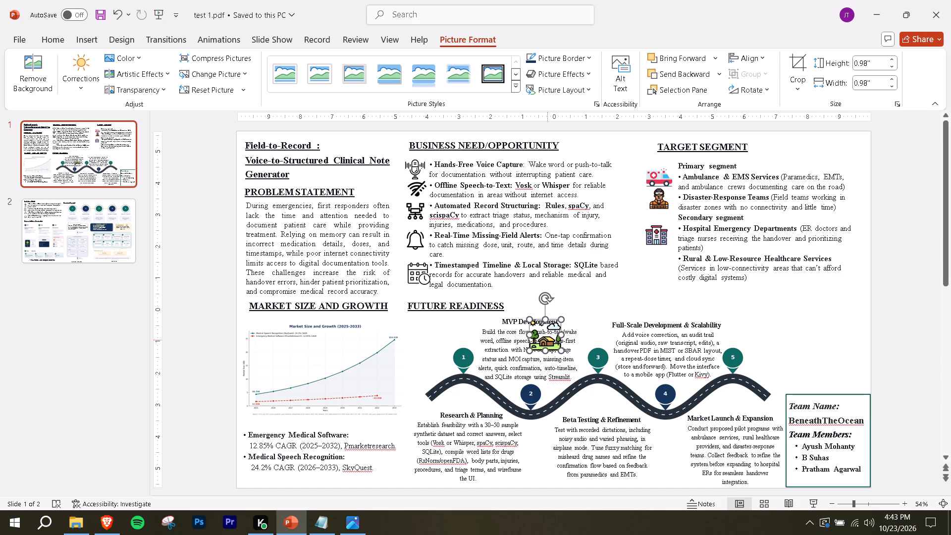
left_click_drag(547, 340, 660, 269)
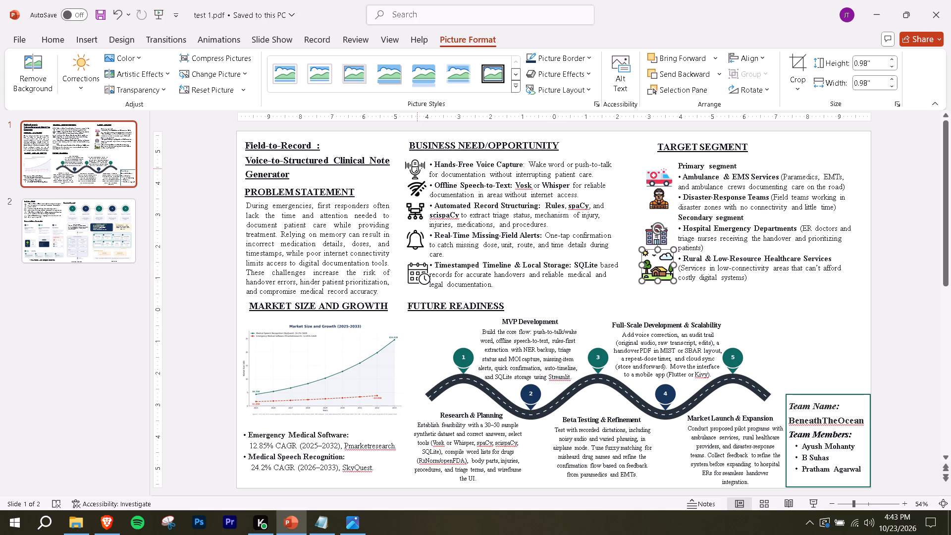
Recolor the microphone icon before Hands-Free Voice Capture with the teal sampled by Eyedropper from Future Readiness marker 1.
left_click(417, 168)
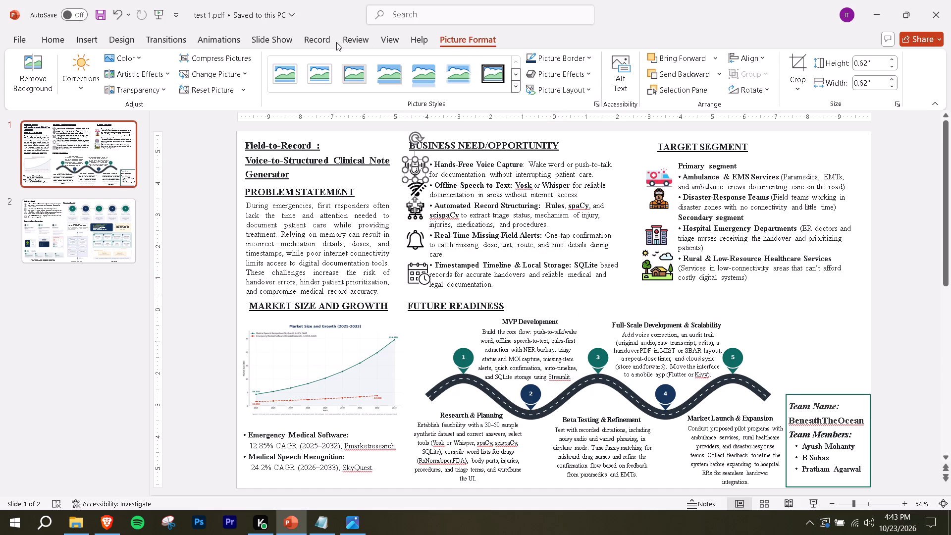
left_click(135, 56)
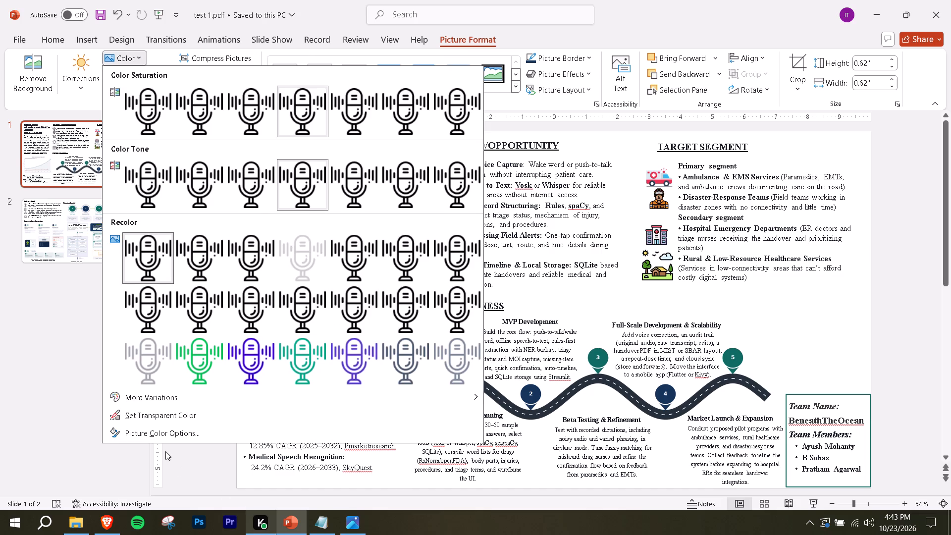
left_click(173, 401)
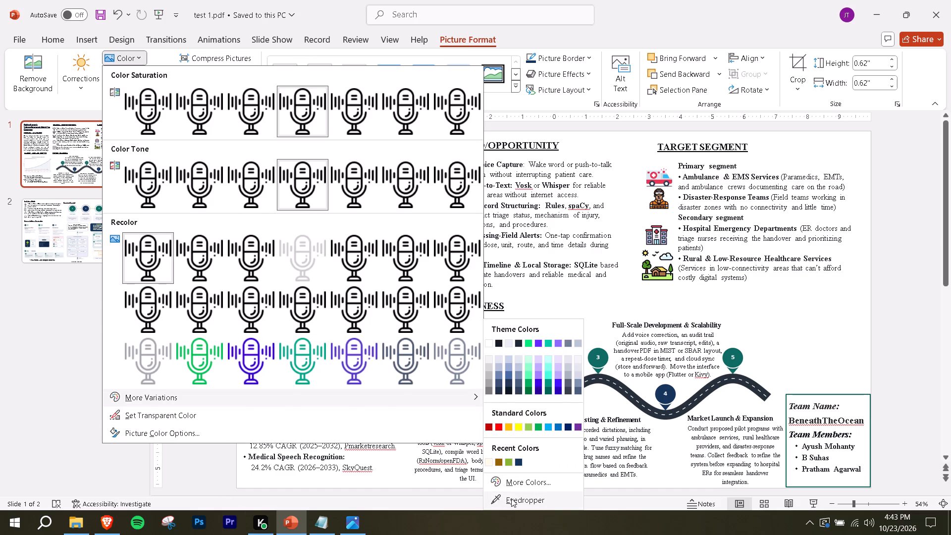
left_click(511, 498)
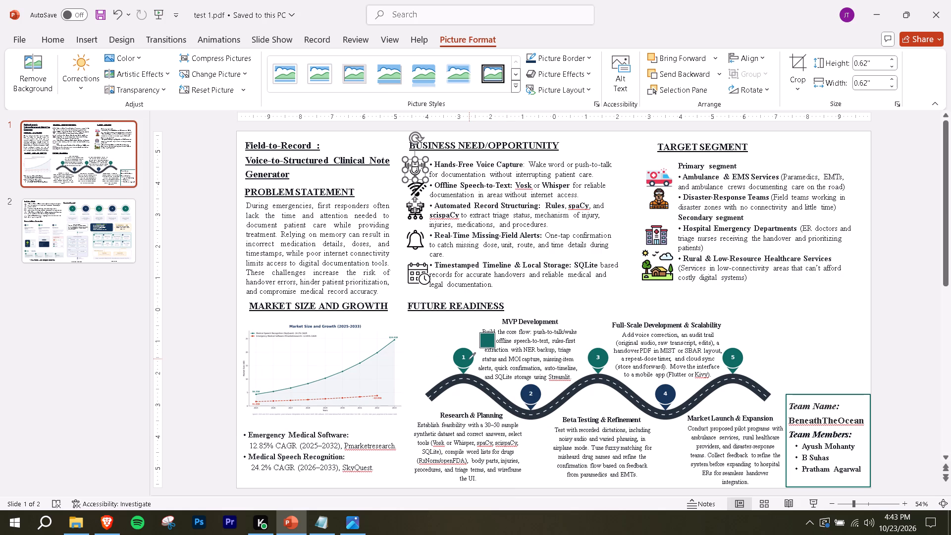
left_click(469, 359)
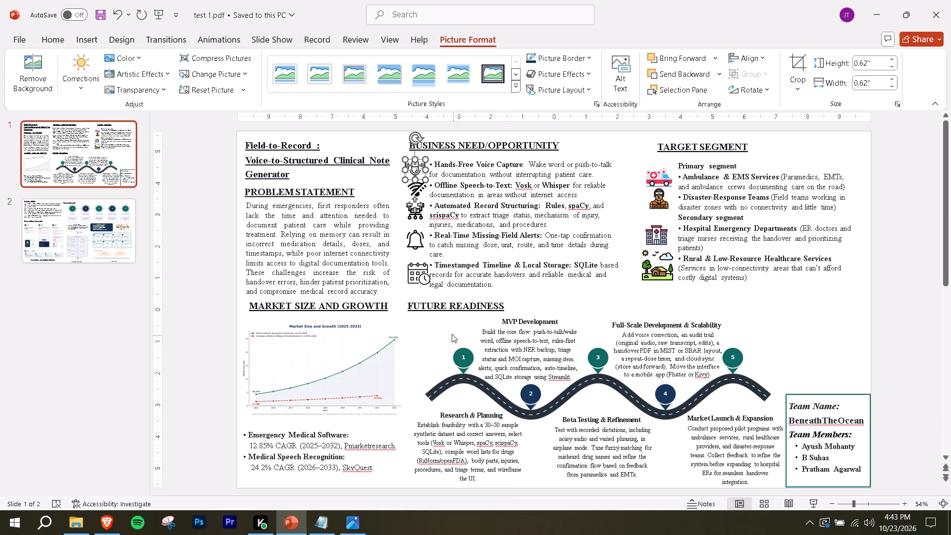
Recolor the crossed-out Wi-Fi icon before Offline Speech-to-Text with the navy sampled by Eyedropper from Future Readiness marker 2.
left_click(413, 186)
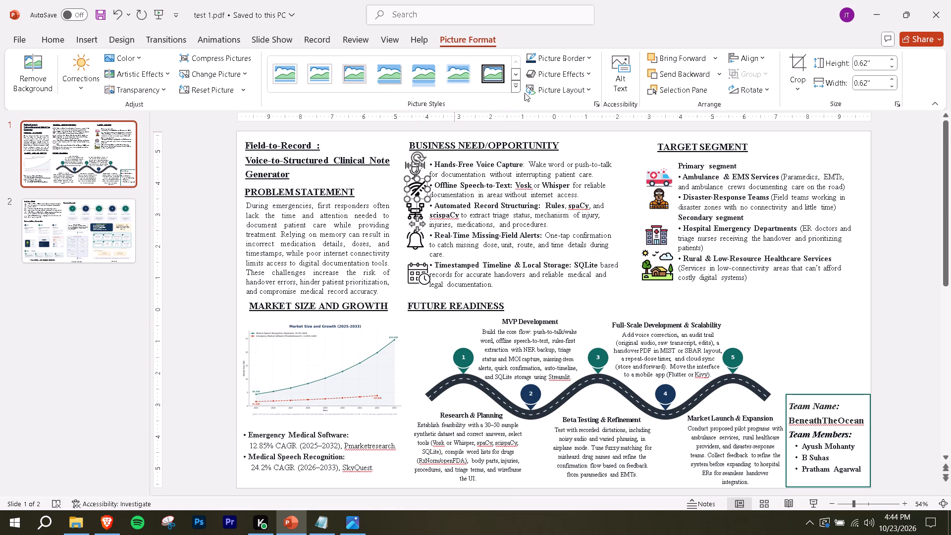
left_click(135, 60)
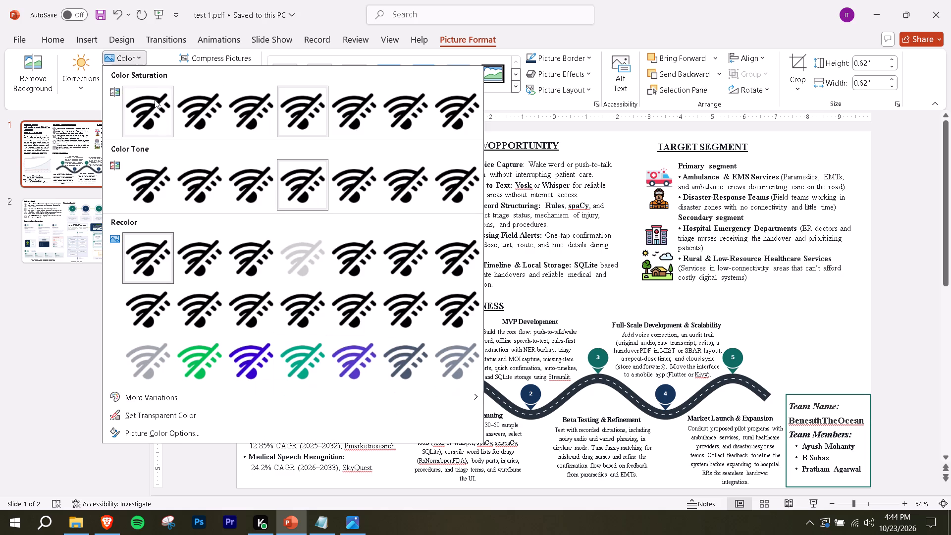
left_click(179, 404)
left_click(516, 492)
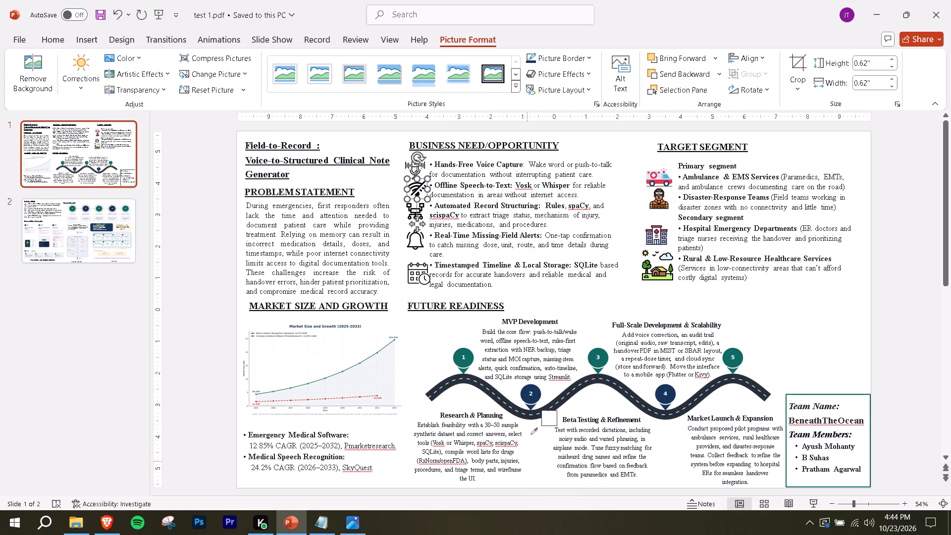
left_click(534, 397)
Recolor the bell icon before Real-Time Missing-Field Alerts with the recently used teal.
left_click(413, 245)
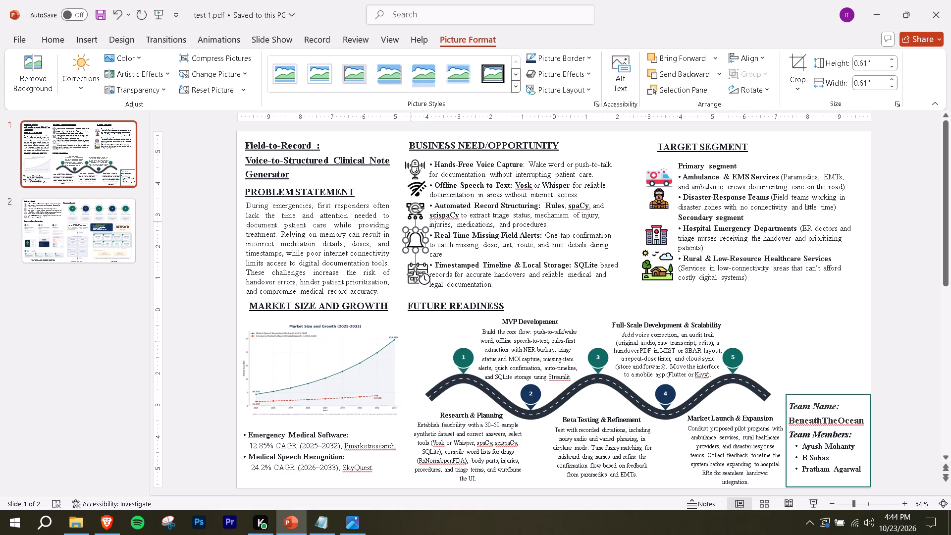
left_click(134, 56)
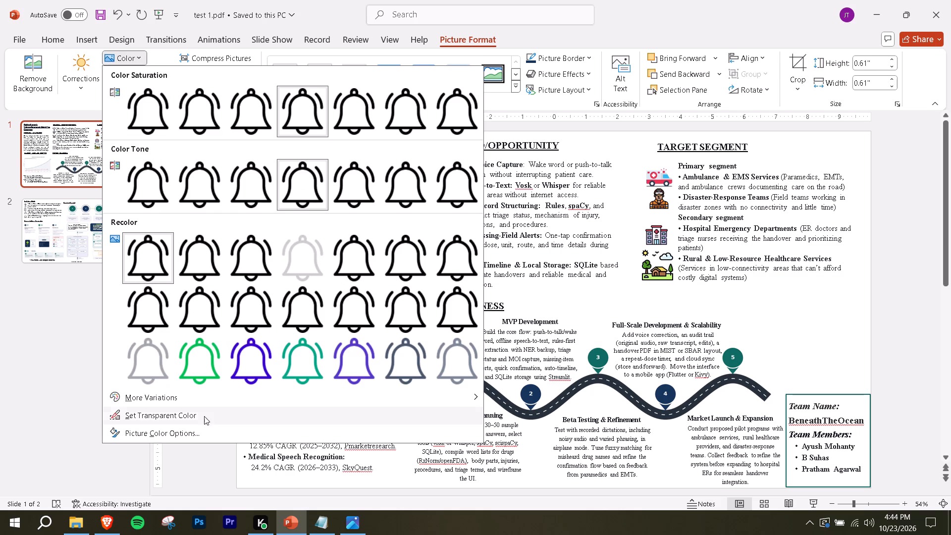
left_click(202, 394)
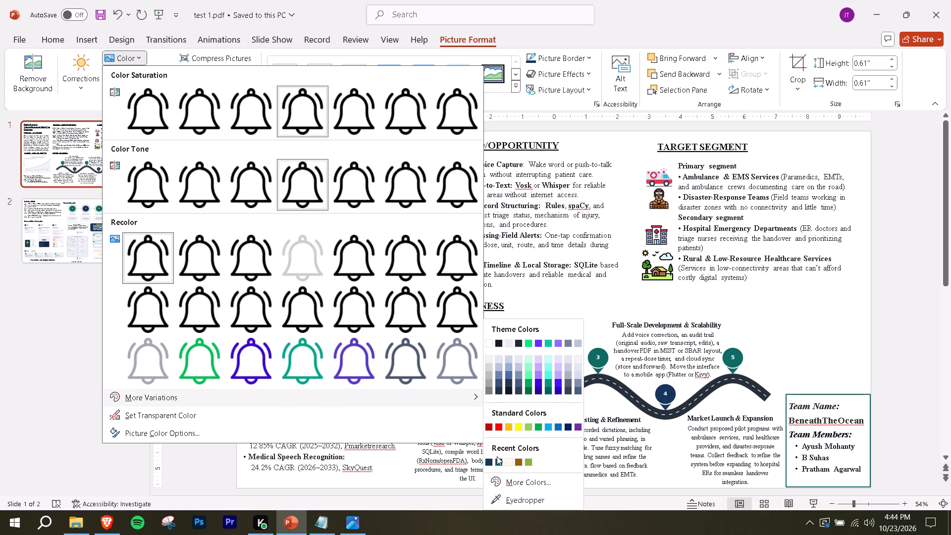
left_click(498, 460)
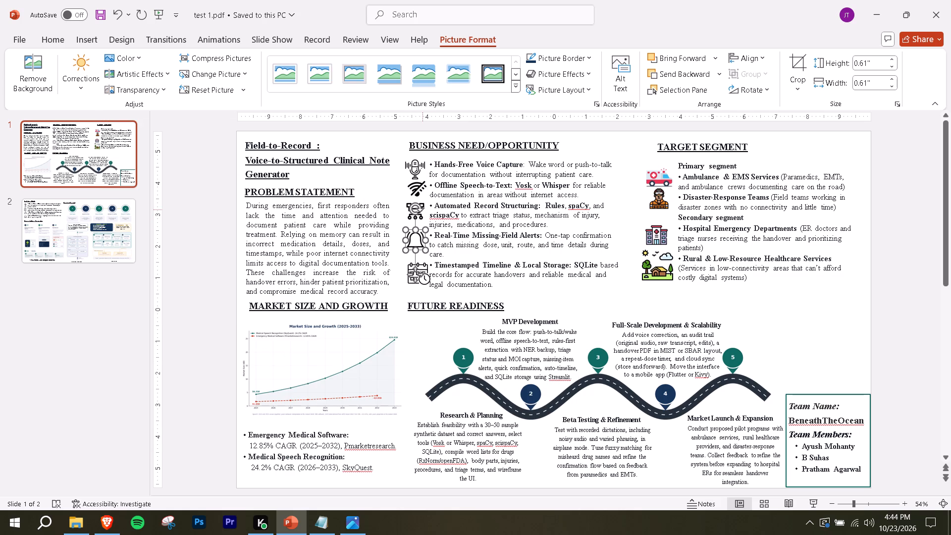
Recolor the network diagram icon before Automated Record Structuring with the recently used navy.
left_click(423, 210)
left_click(107, 56)
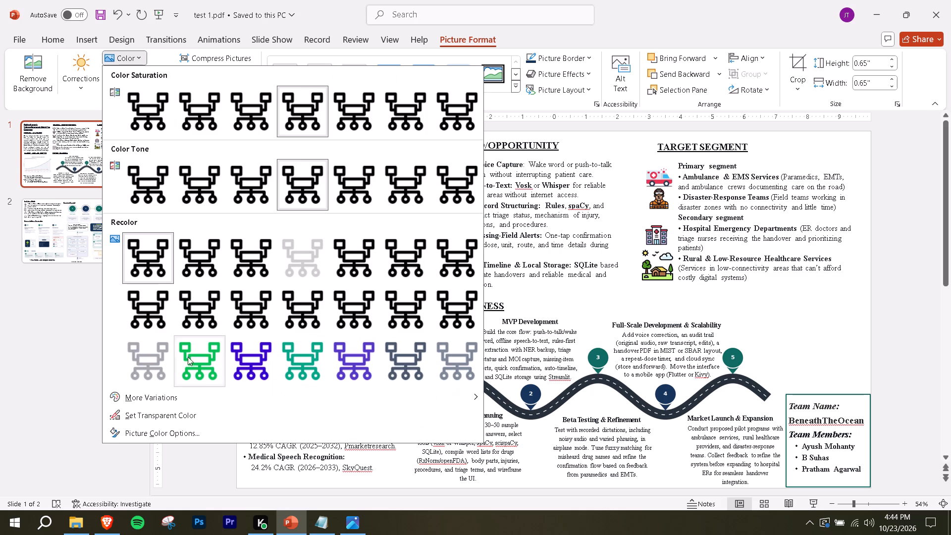
left_click(208, 404)
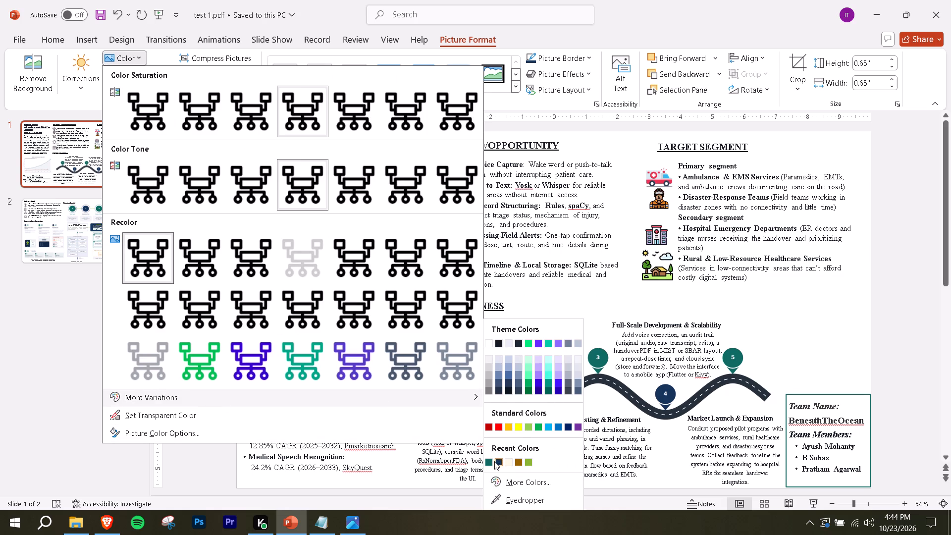
left_click(495, 461)
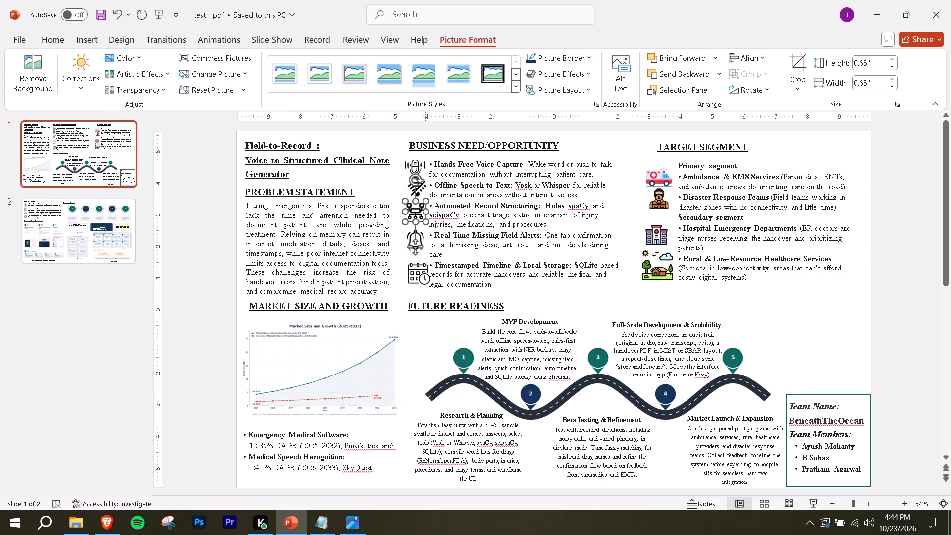
Recolor the microphone icon before Hands-Free Voice Capture with the turquoise theme accent color.
scroll(426, 240, "up", 4, "ctrl")
left_click(462, 224)
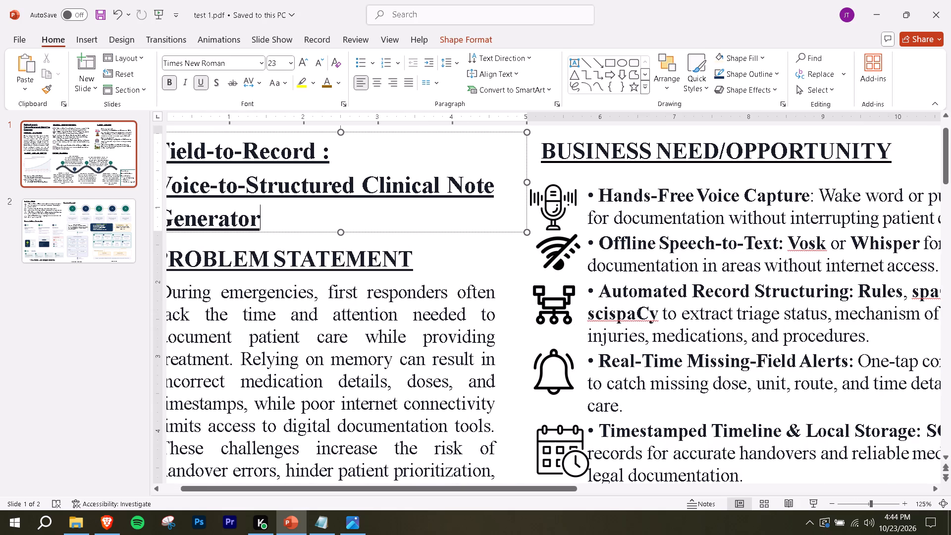
left_click(553, 211)
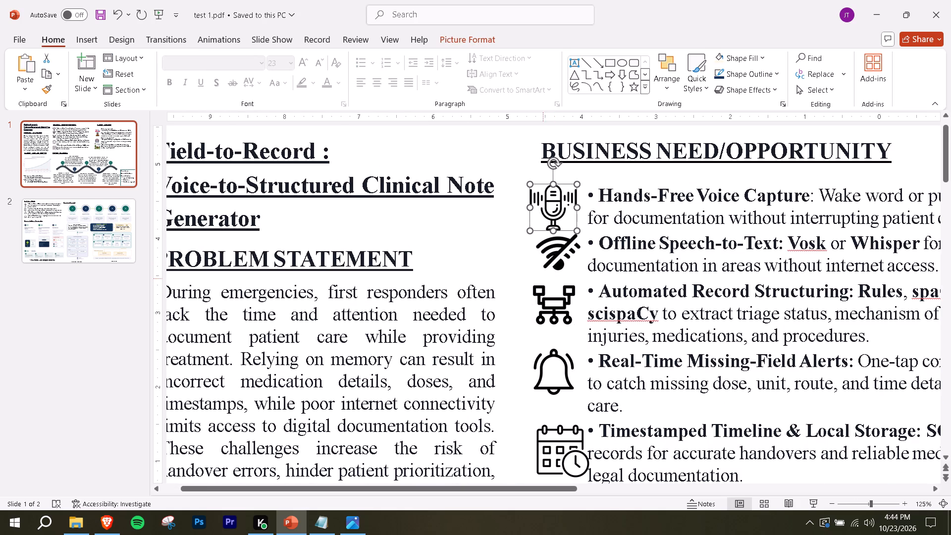
left_click(458, 43)
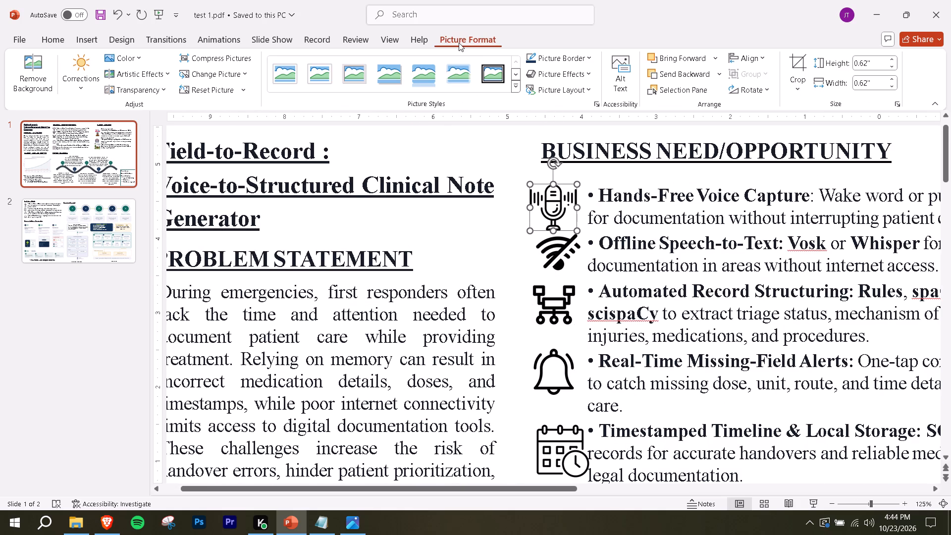
left_click(133, 58)
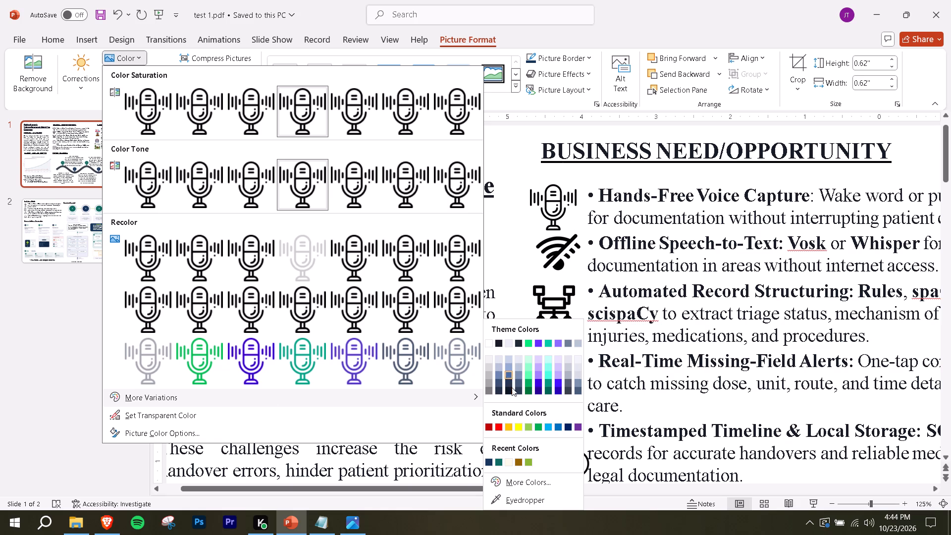
left_click(546, 343)
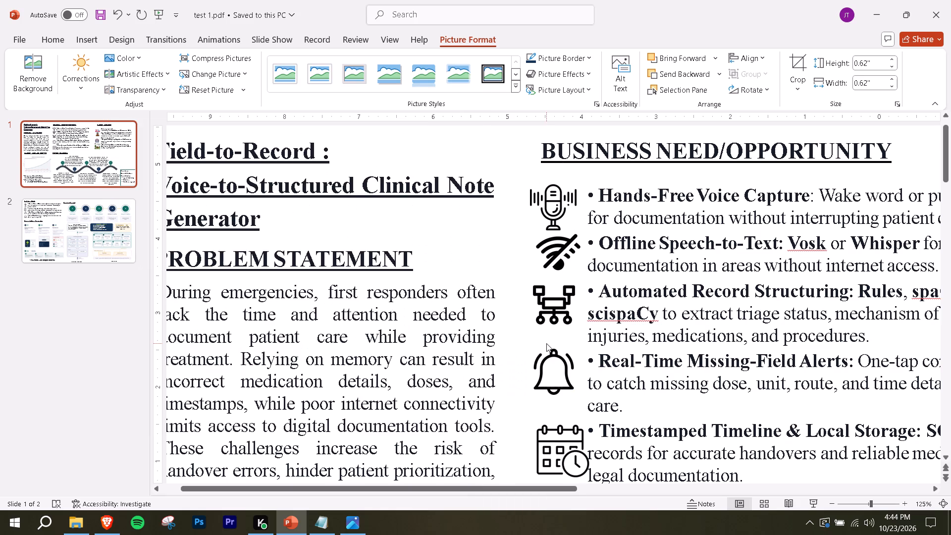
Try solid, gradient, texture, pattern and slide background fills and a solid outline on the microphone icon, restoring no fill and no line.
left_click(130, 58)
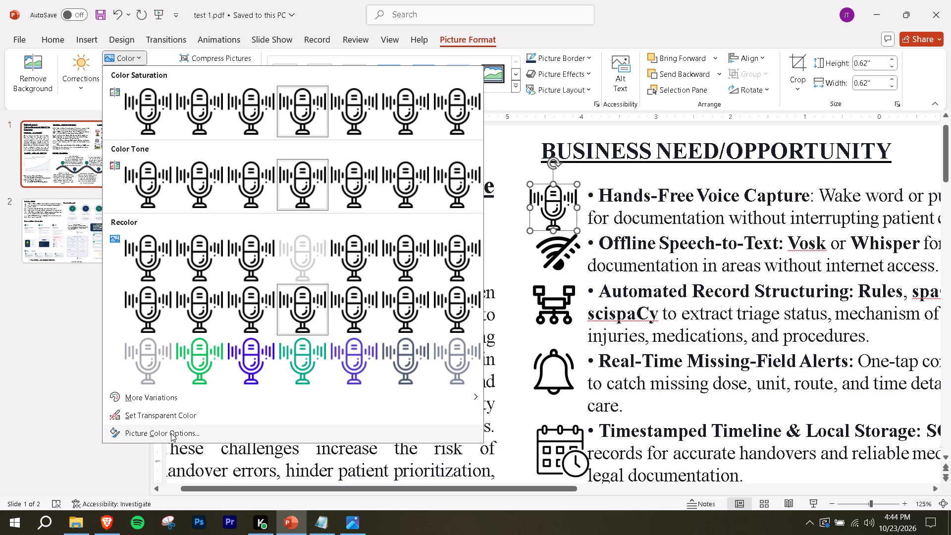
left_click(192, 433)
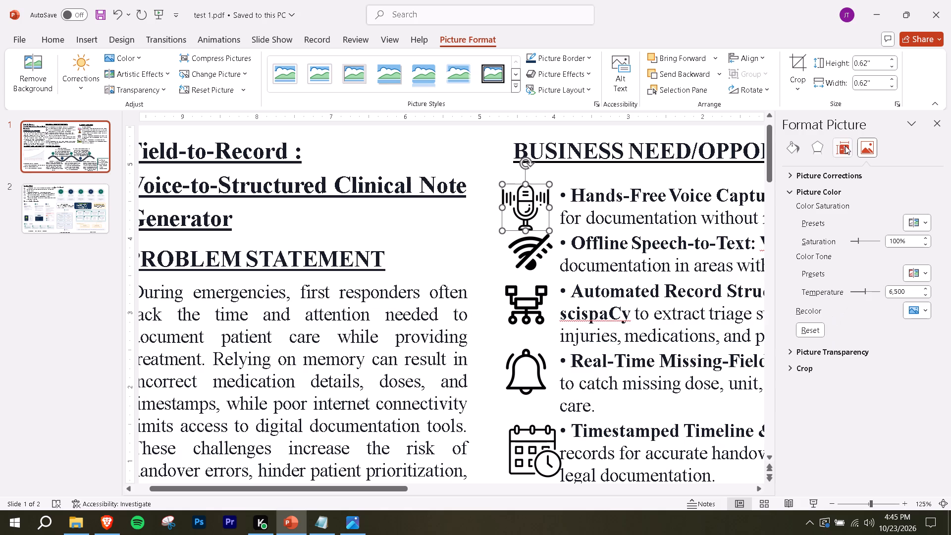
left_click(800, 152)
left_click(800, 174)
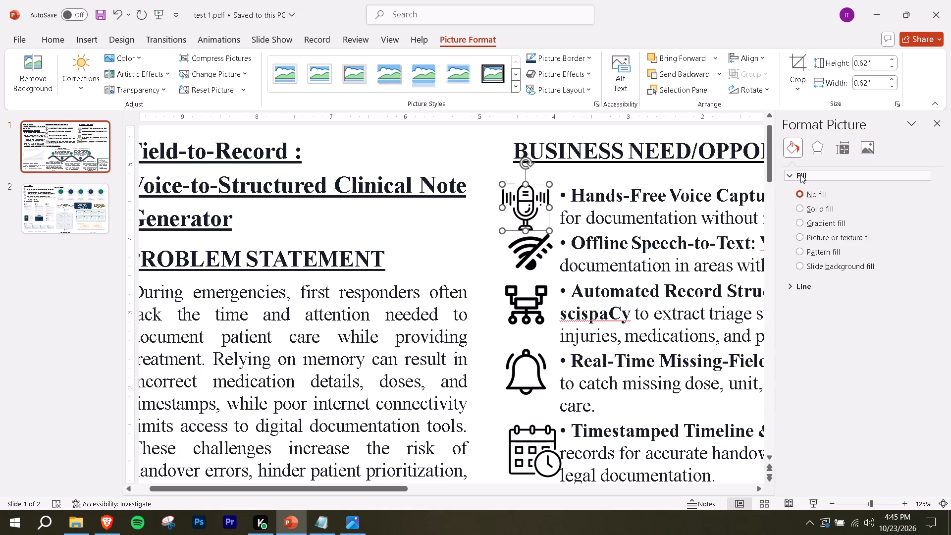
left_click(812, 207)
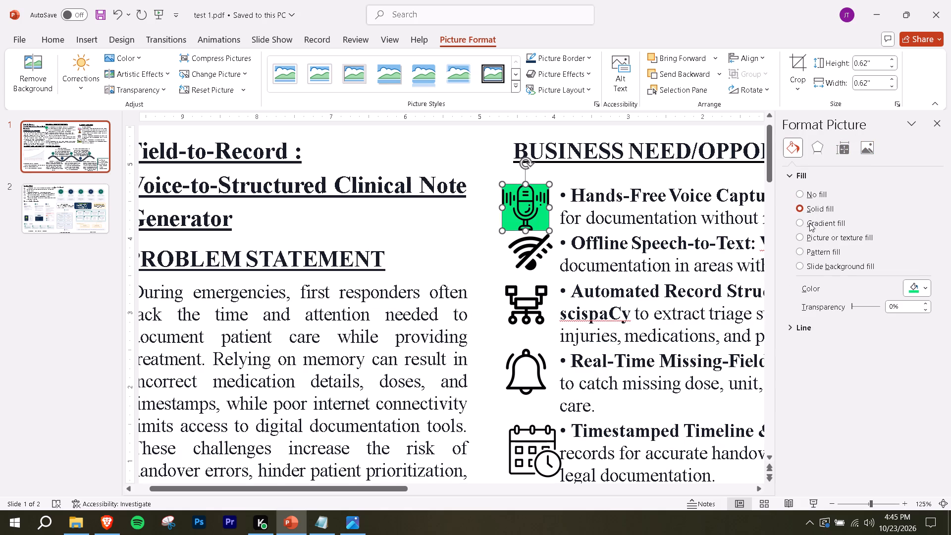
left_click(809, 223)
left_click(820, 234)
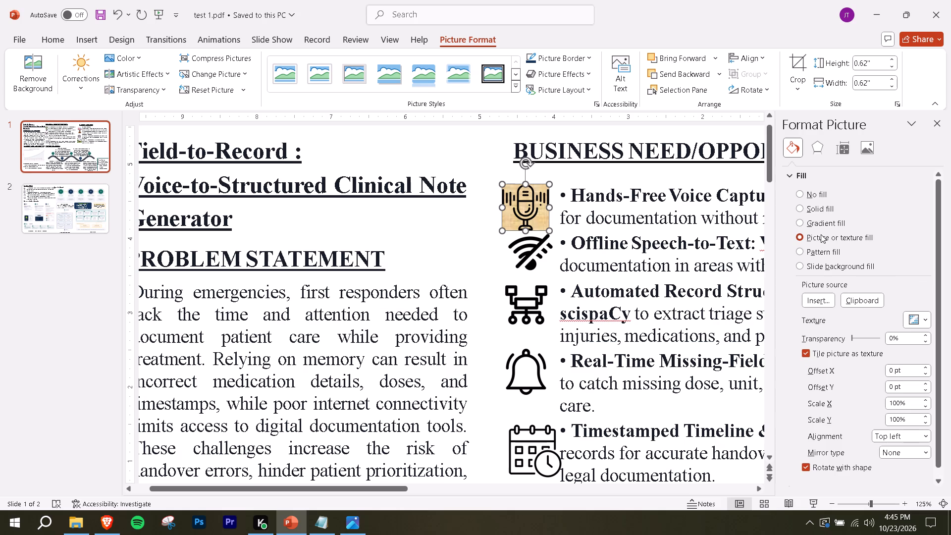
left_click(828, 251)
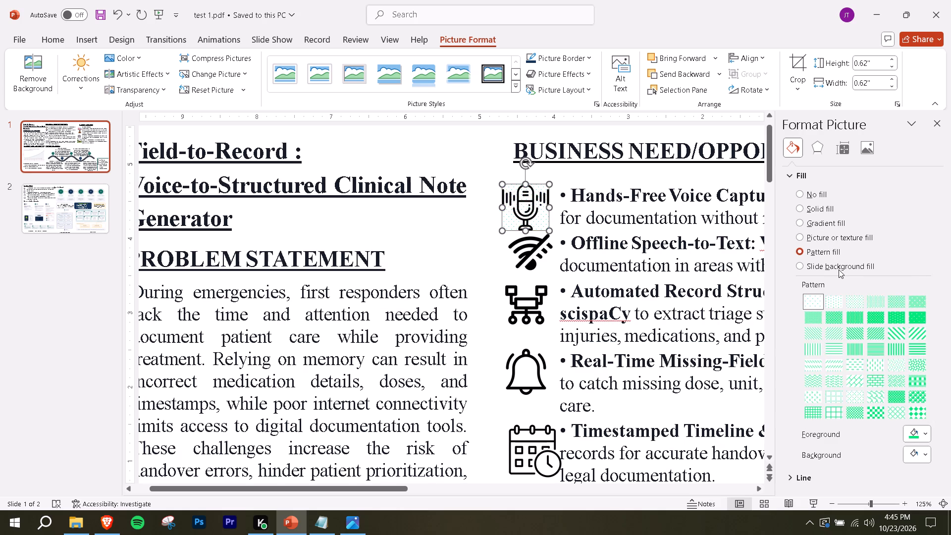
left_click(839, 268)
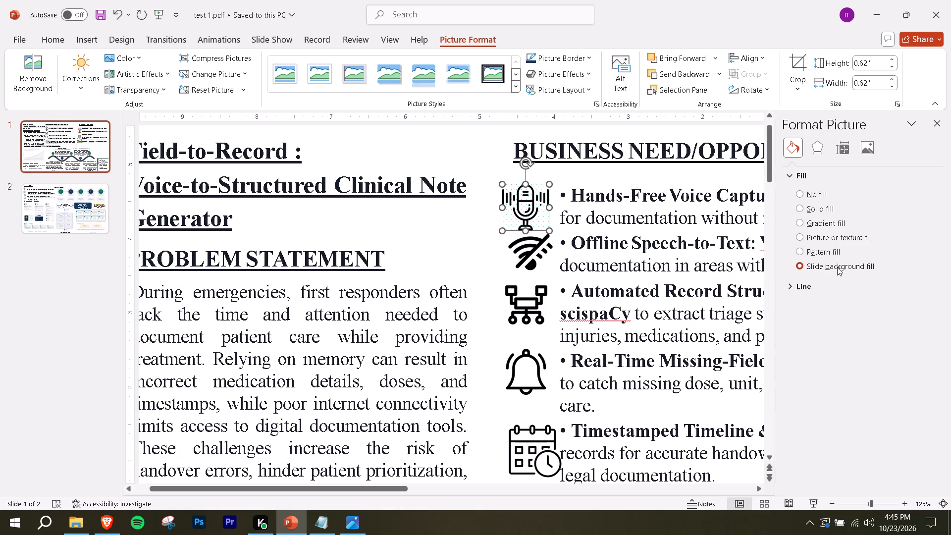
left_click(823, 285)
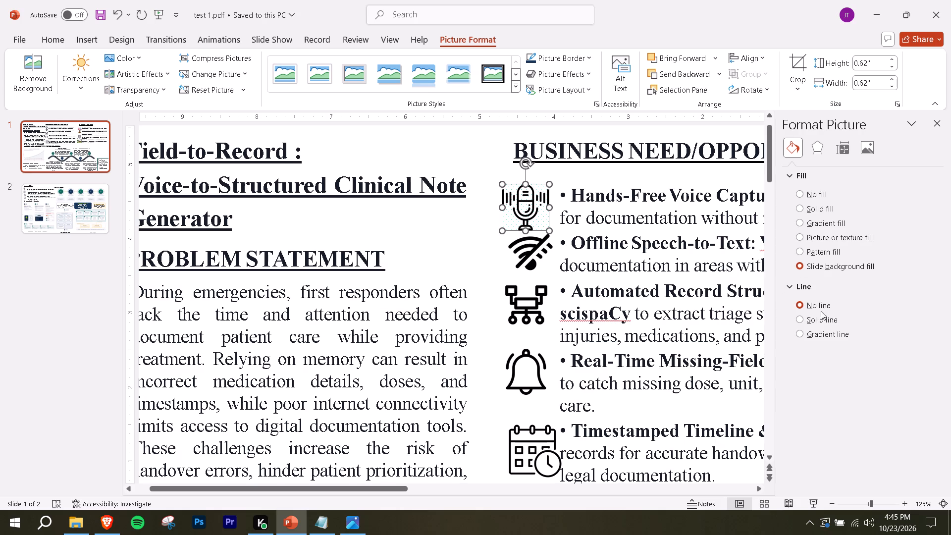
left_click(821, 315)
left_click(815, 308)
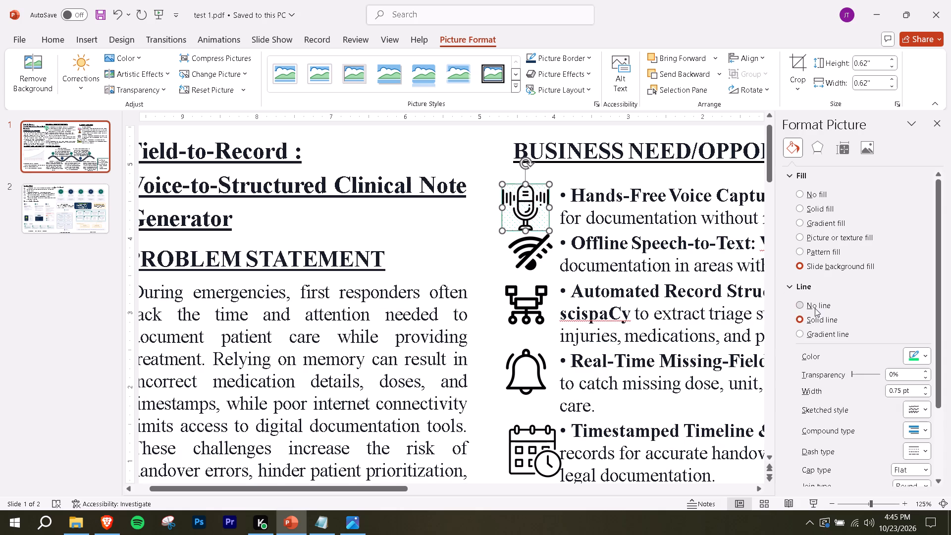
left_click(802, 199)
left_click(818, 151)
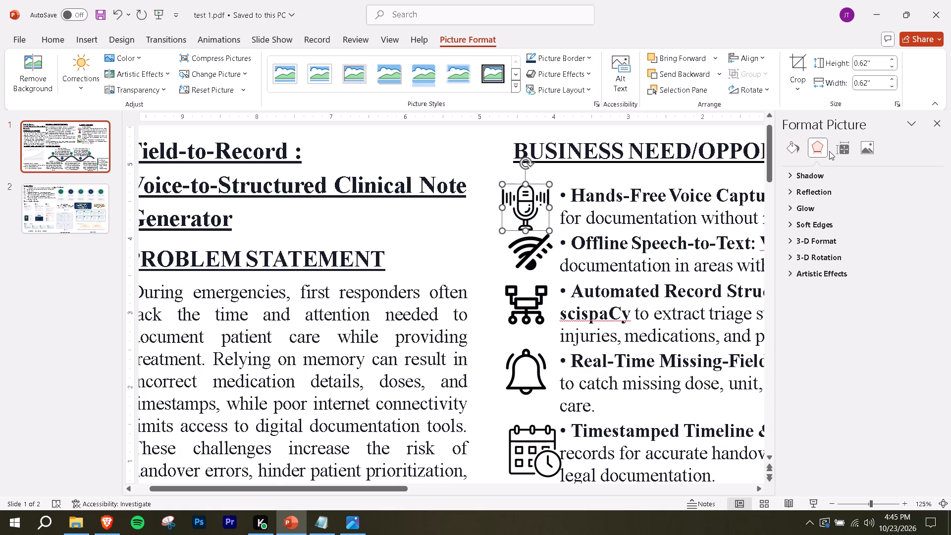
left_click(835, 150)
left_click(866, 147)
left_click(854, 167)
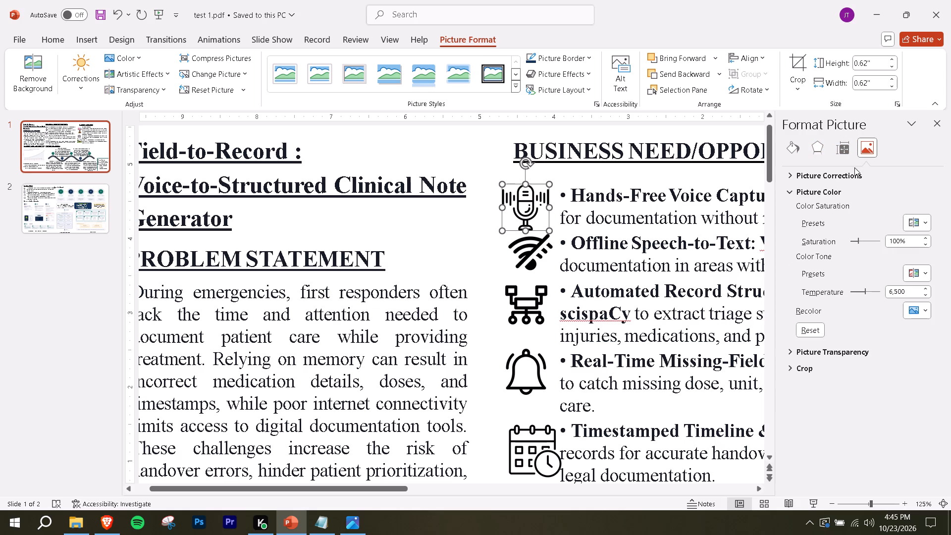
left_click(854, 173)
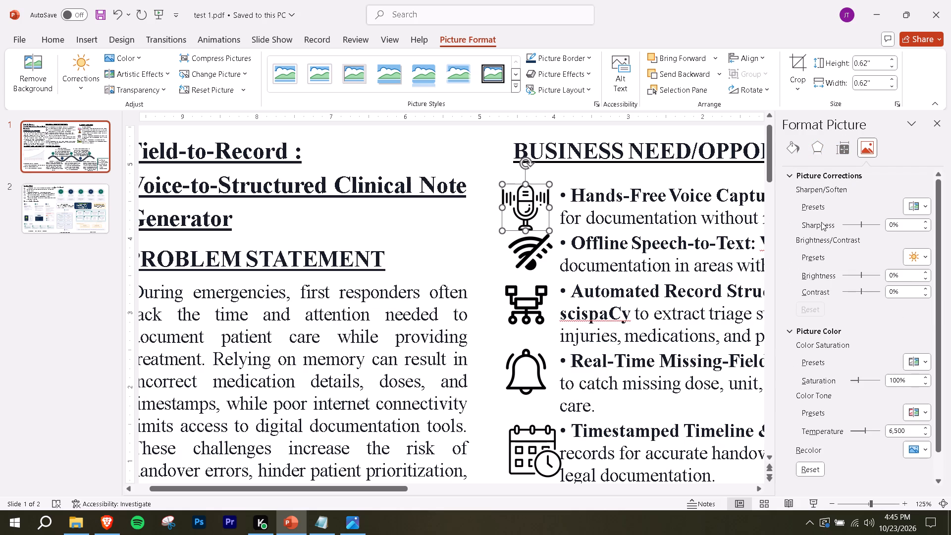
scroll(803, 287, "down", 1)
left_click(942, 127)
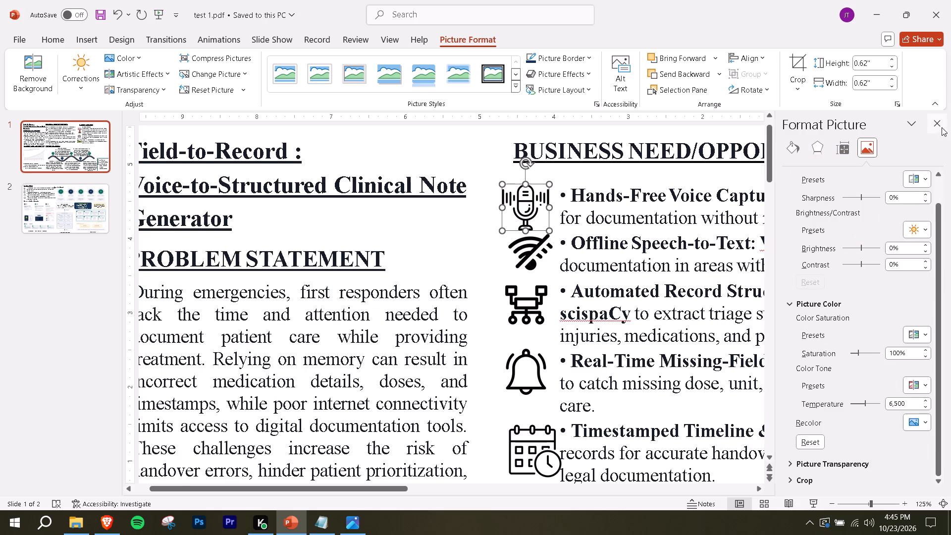
Nudge the network diagram icon before Automated Record Structuring slightly to the right, closer to its bullet.
scroll(785, 280, "down", 4, "ctrl")
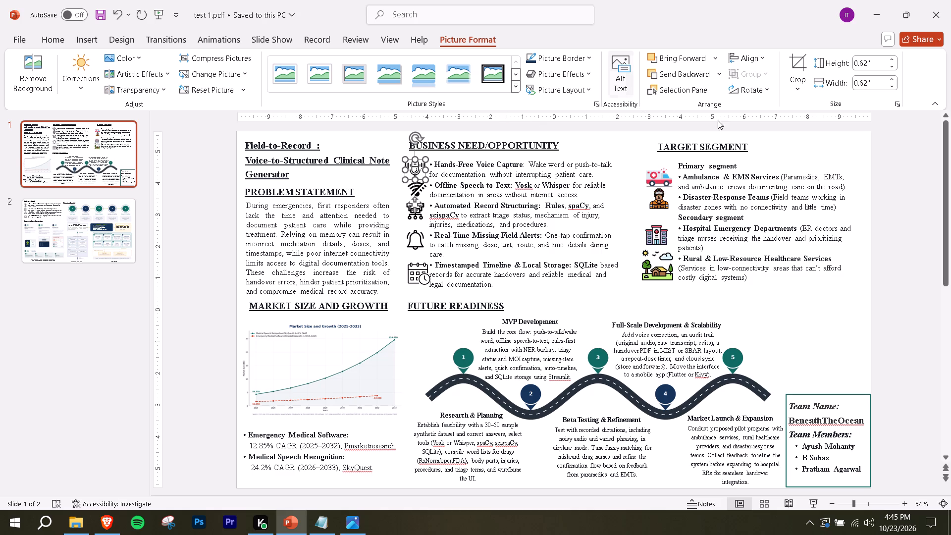
scroll(735, 155, "up", 2, "ctrl")
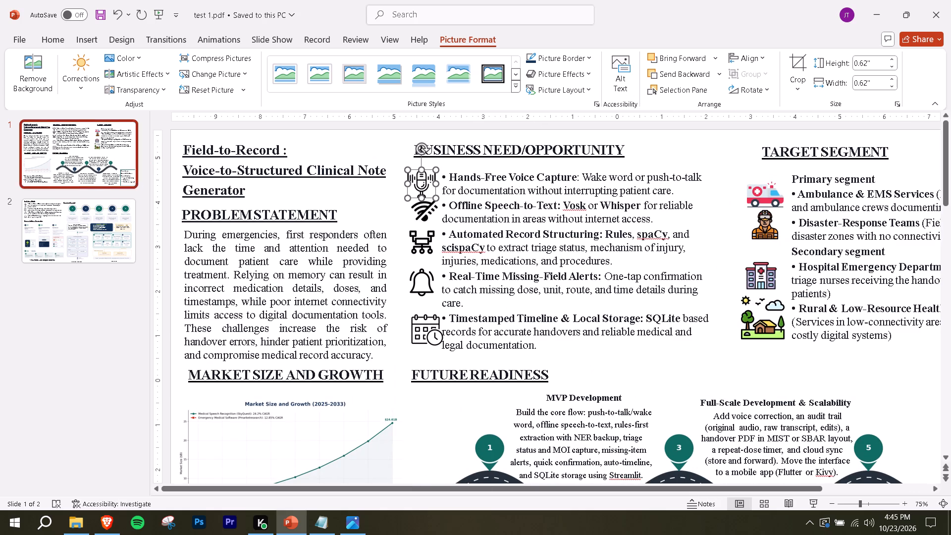
scroll(555, 203, "up", 2, "ctrl")
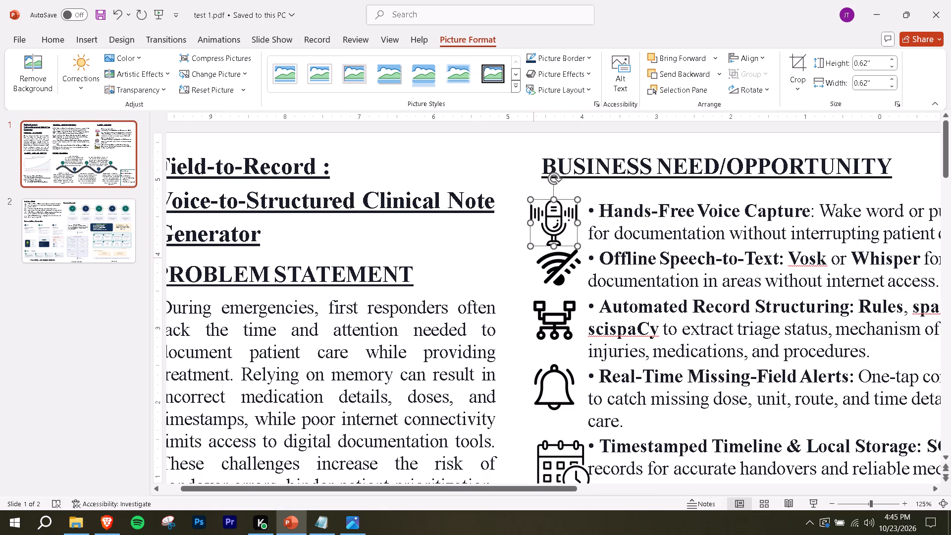
left_click(543, 316)
left_click(553, 317)
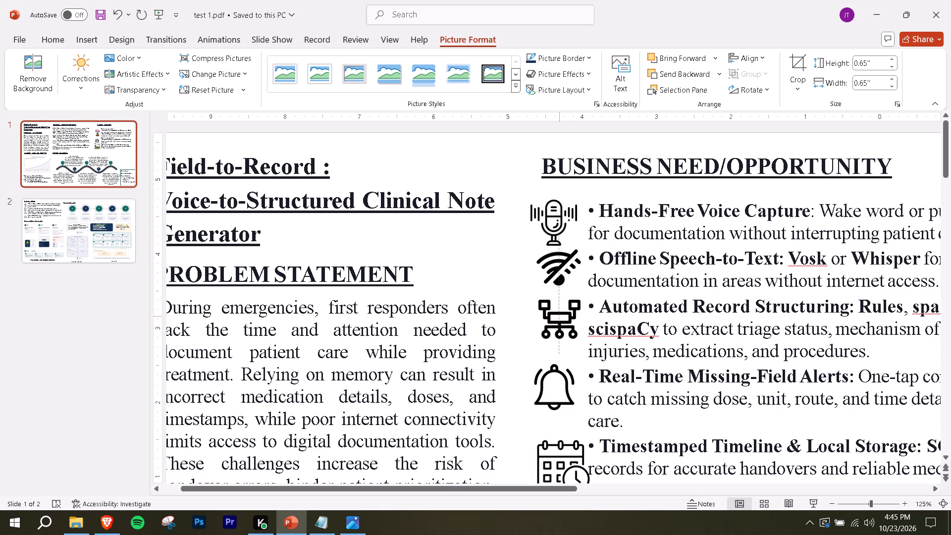
Shrink the crossed-out Wi-Fi icon slightly and re-center it before the Offline Speech-to-Text bullet.
left_click(569, 273)
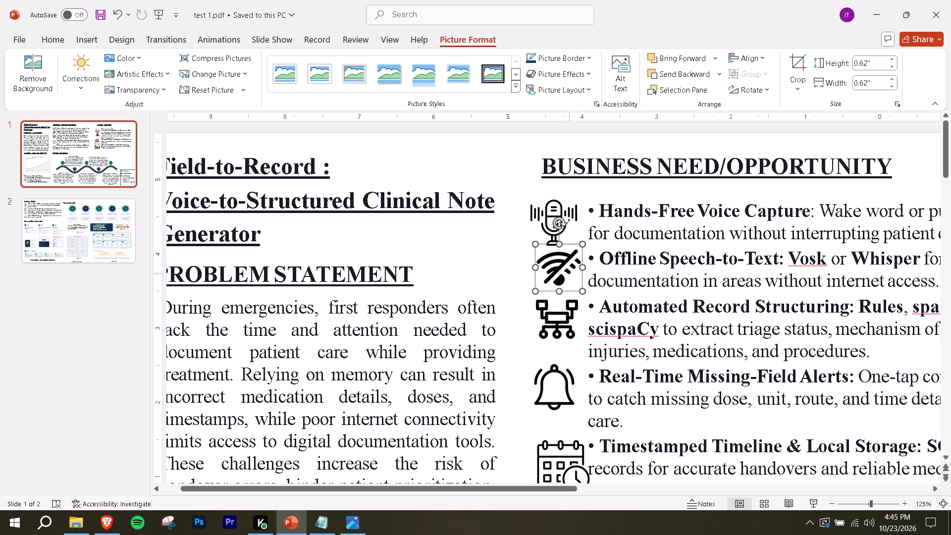
left_click_drag(581, 291, 576, 285)
left_click_drag(564, 271, 563, 277)
Shrink the microphone icon before Hands-Free Voice Capture to about 0.57" square and line it up with the icons below.
left_click(554, 222)
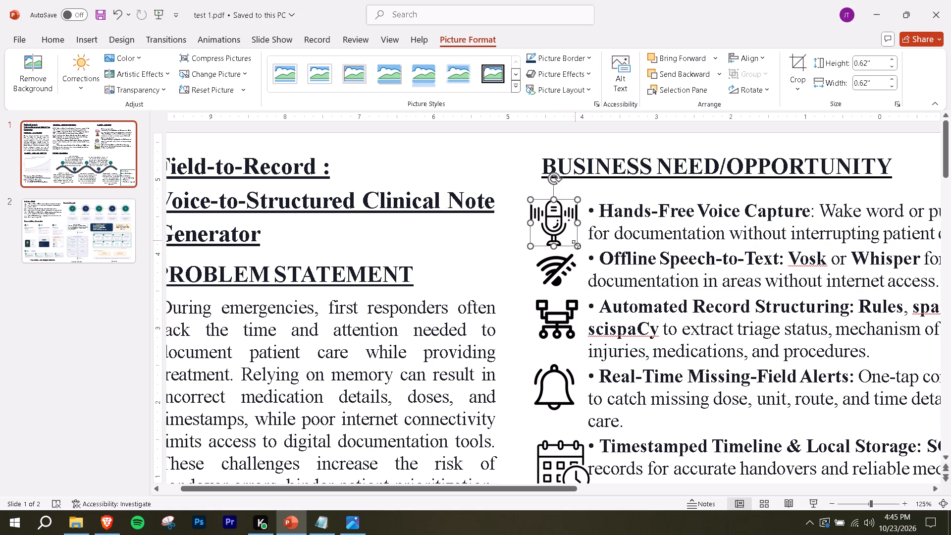
left_click(576, 247)
left_click(558, 222)
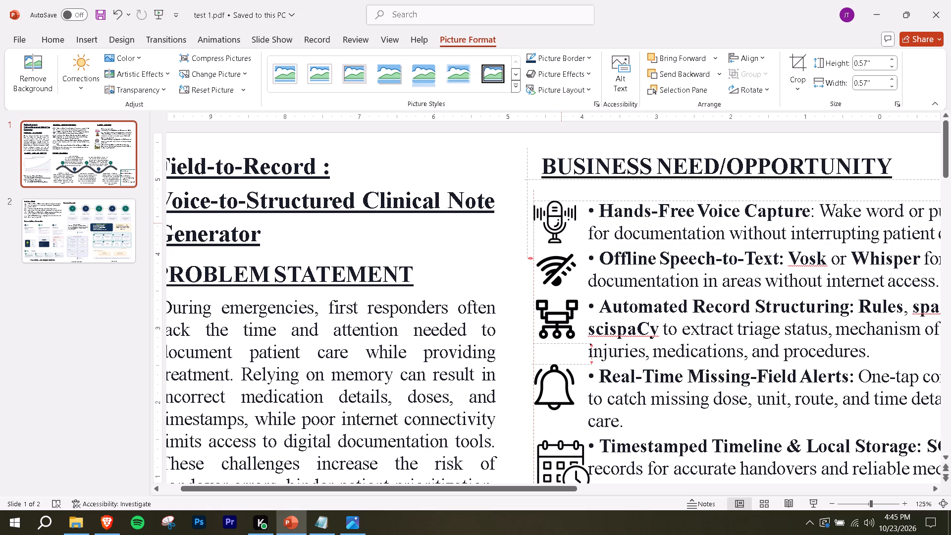
Nudge the network diagram icon before Automated Record Structuring slightly to the right, toward its bullet.
left_click(558, 312)
left_click(552, 317)
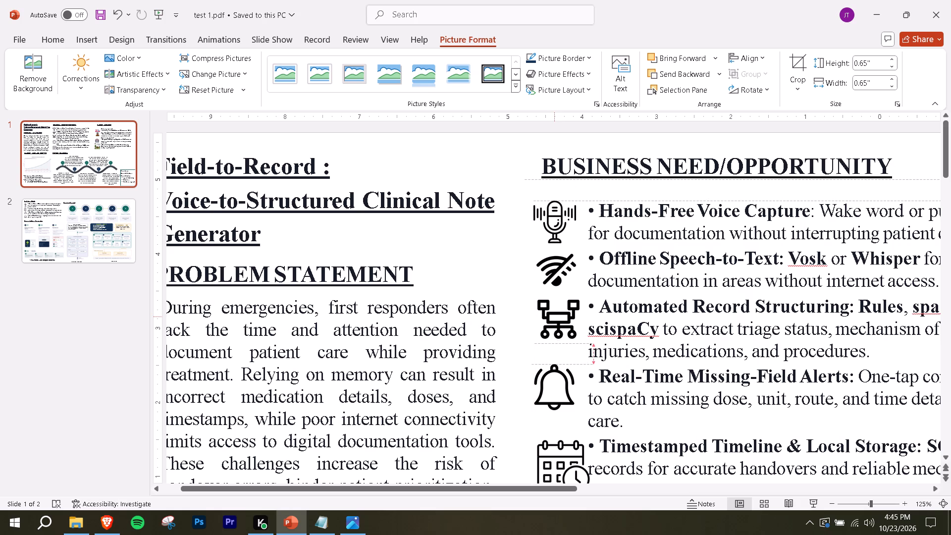
Shrink the bell icon before Real-Time Missing-Field Alerts to about 0.57" square and center it under the network diagram icon.
scroll(556, 326, "down", 1)
left_click(556, 372)
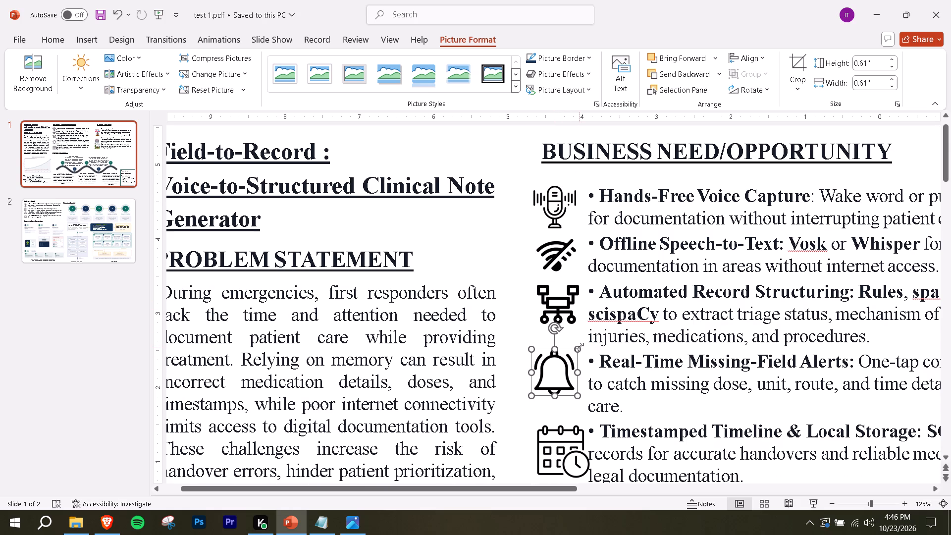
left_click_drag(580, 347, 574, 353)
left_click_drag(553, 370, 557, 370)
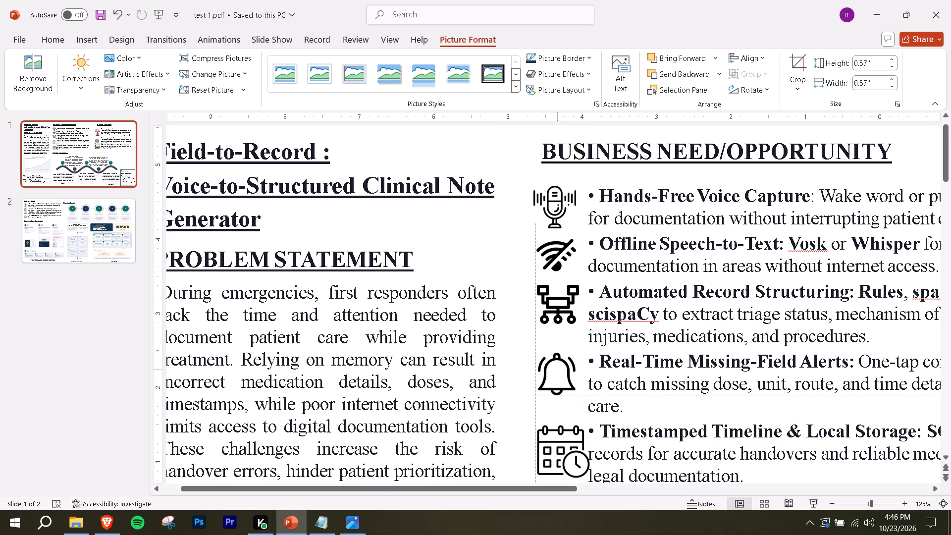
left_click_drag(557, 370, 558, 369)
Shrink the calendar icon before Timestamped Timeline & Local Storage to about 0.65" square, aligning it with the icons above.
scroll(565, 370, "down", 1)
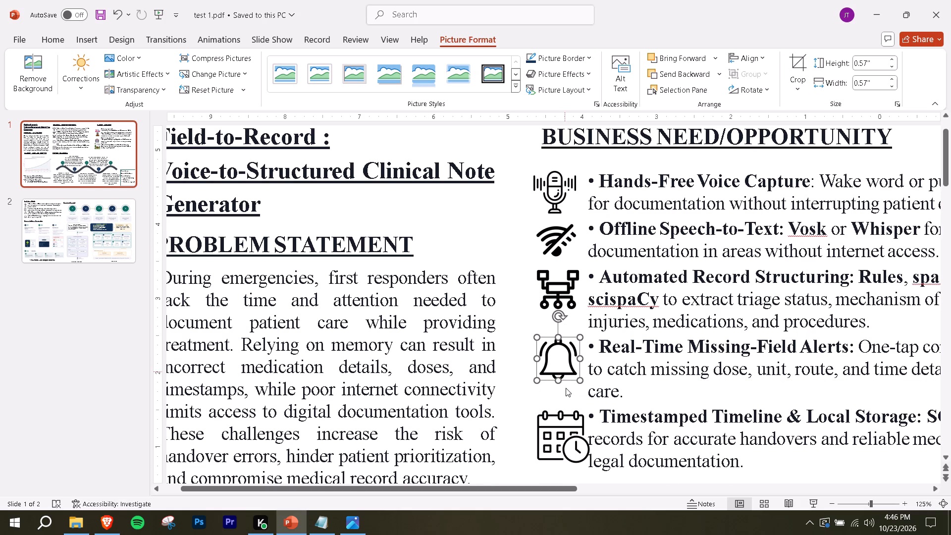
left_click(569, 426)
left_click_drag(594, 406, 580, 419)
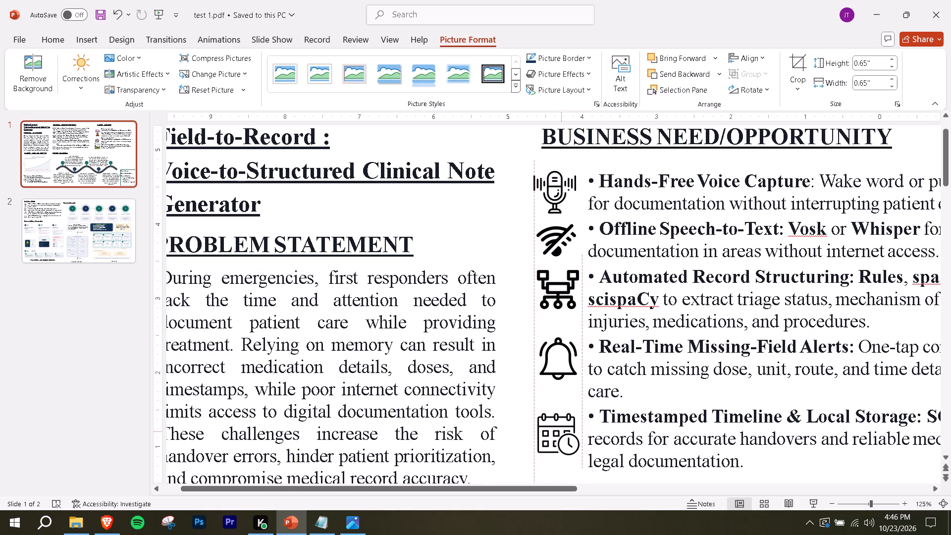
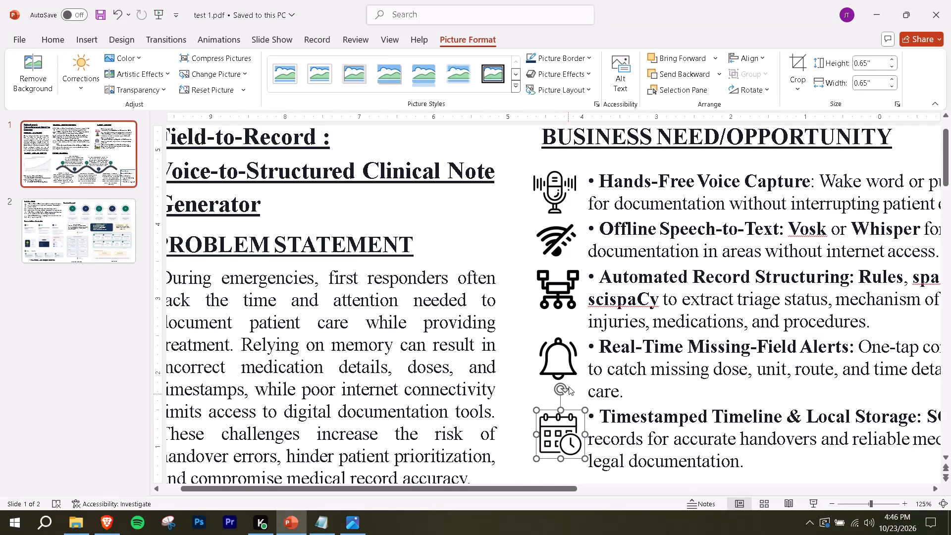
Lower the network diagram, bell, crossed-out Wi-Fi and microphone icons slightly to center each beside its Business Need/Opportunity bullet.
scroll(572, 368, "down", 2, "ctrl")
left_click(655, 311)
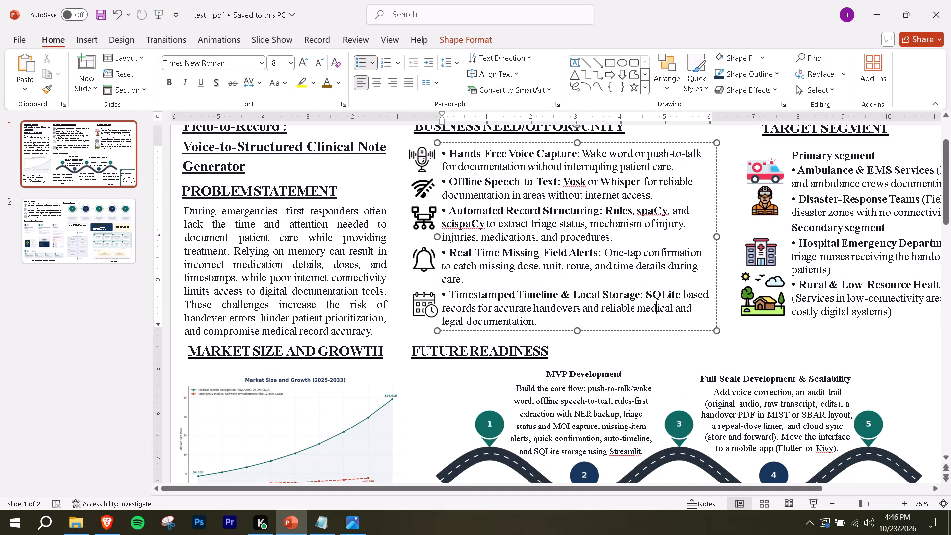
left_click(422, 215)
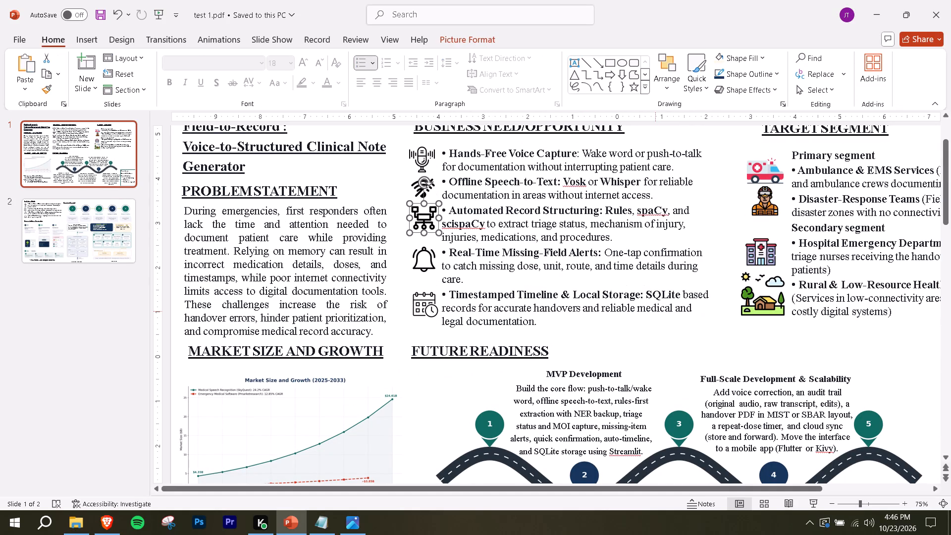
left_click_drag(424, 216, 424, 224)
left_click(426, 259)
left_click_drag(426, 260, 426, 261)
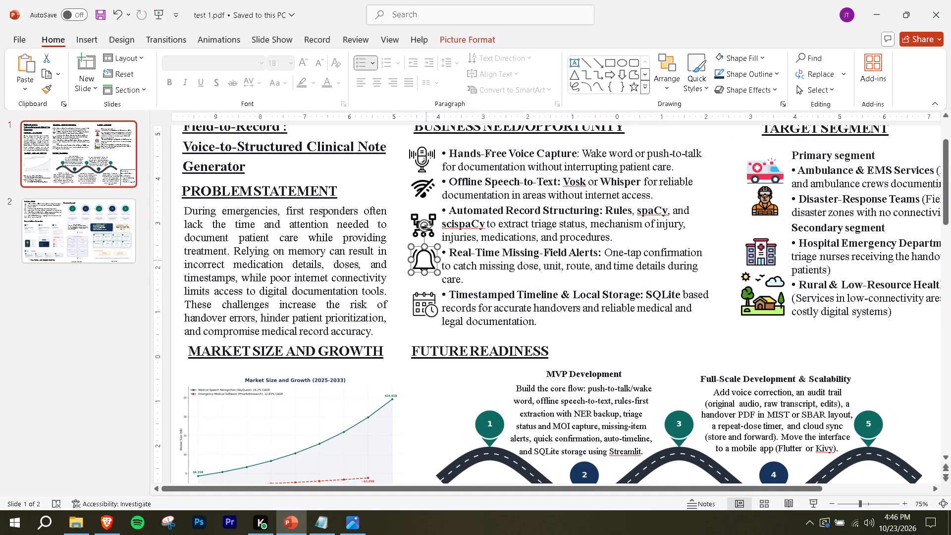
left_click_drag(426, 261, 427, 268)
left_click(427, 191)
left_click_drag(424, 188, 423, 192)
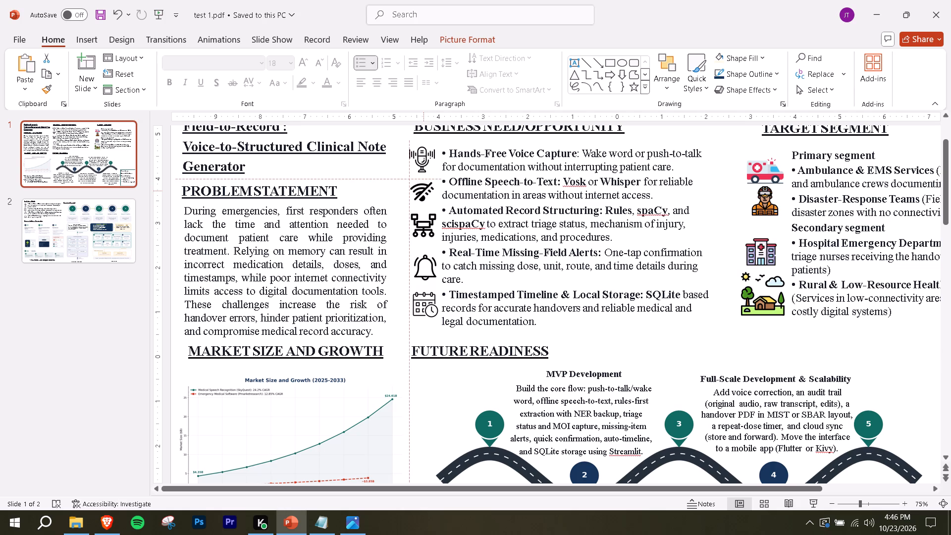
left_click_drag(423, 192, 424, 194)
left_click(428, 158)
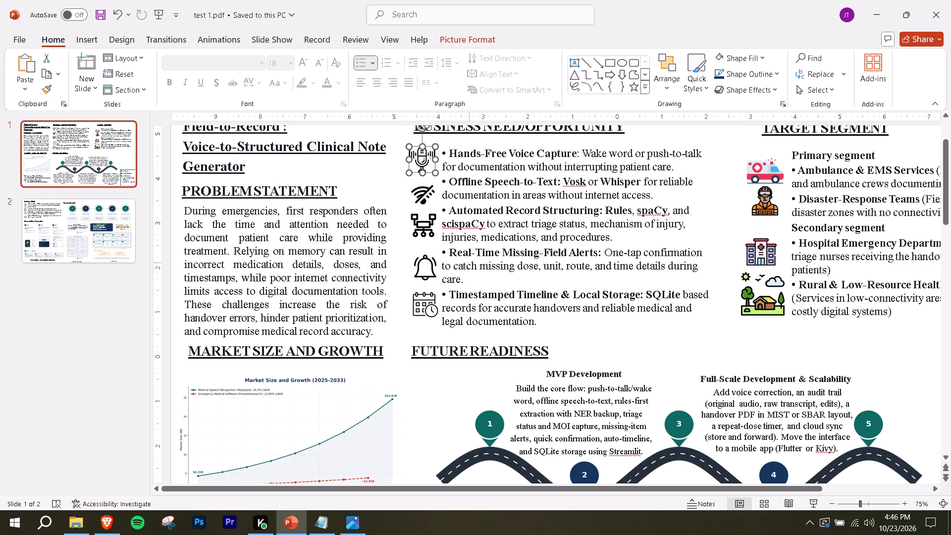
key("Down")
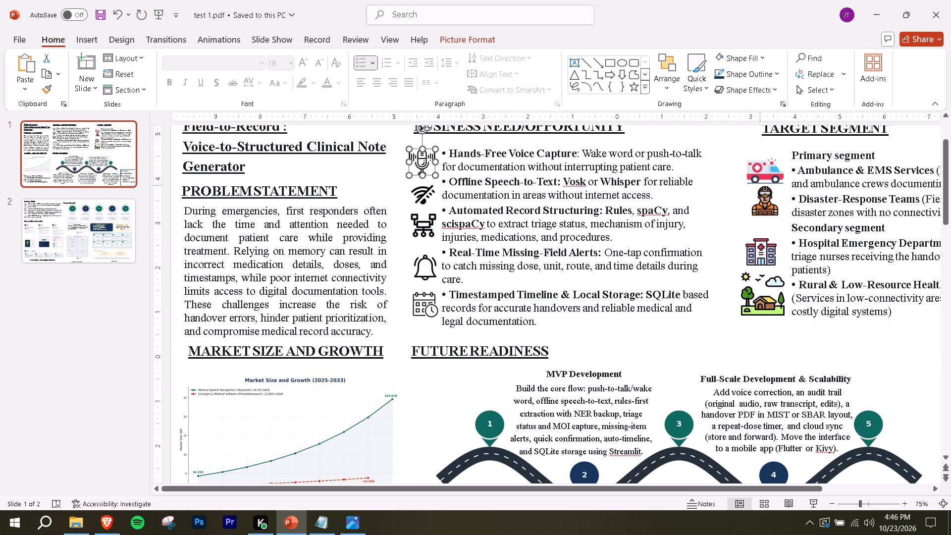
left_click(731, 192)
Shrink the ambulance icon before Ambulance & EMS Services in the Target Segment section.
scroll(758, 185, "up", 1, "ctrl")
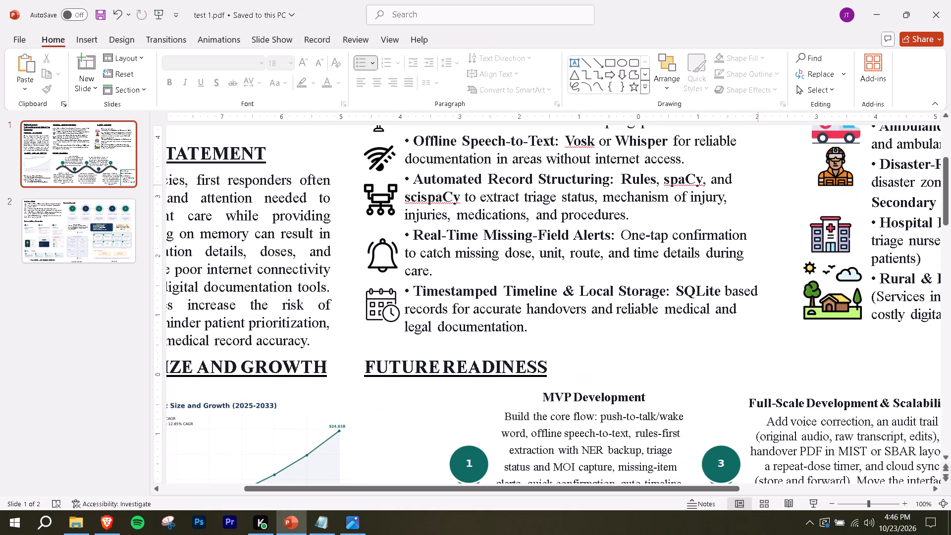
left_click_drag(628, 491, 709, 490)
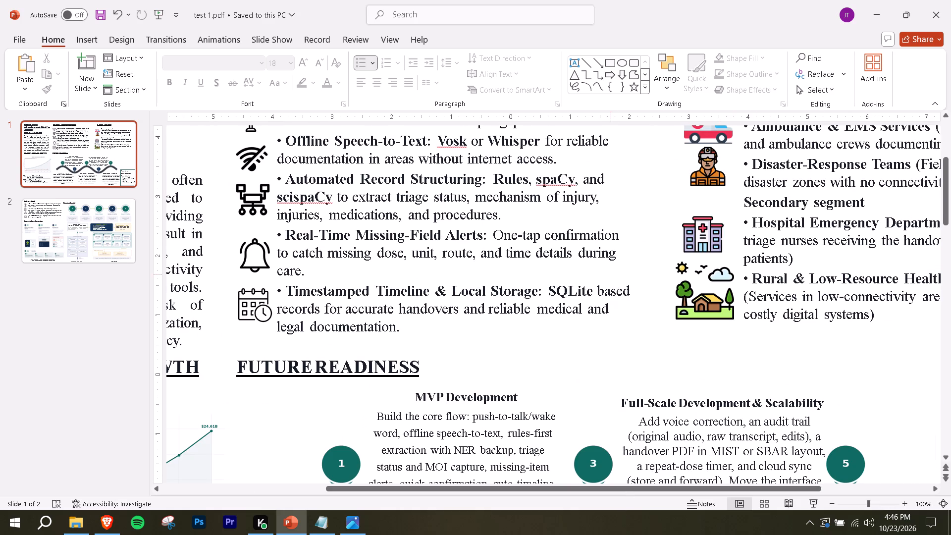
left_click_drag(722, 489, 818, 492)
scroll(587, 262, "up", 5)
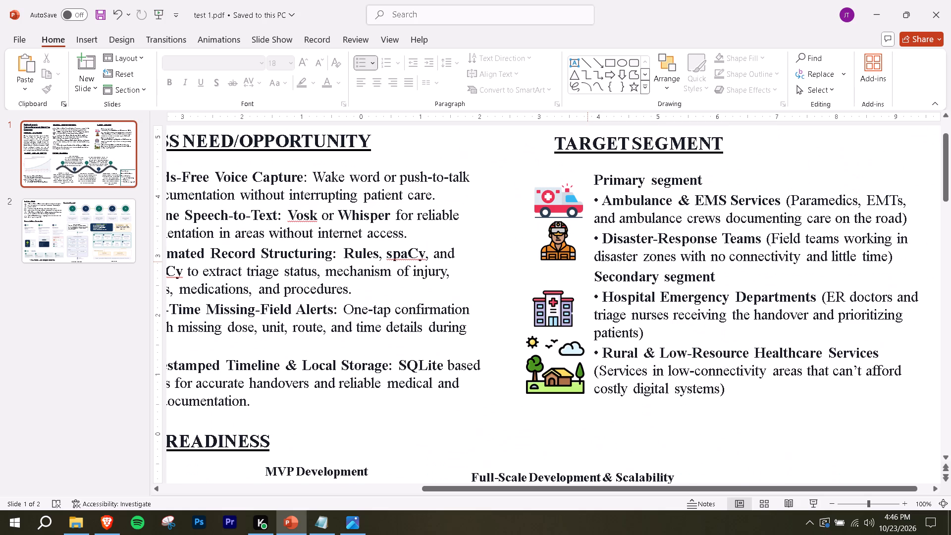
scroll(587, 262, "up", 2)
scroll(571, 228, "up", 2, "ctrl")
left_click(570, 175)
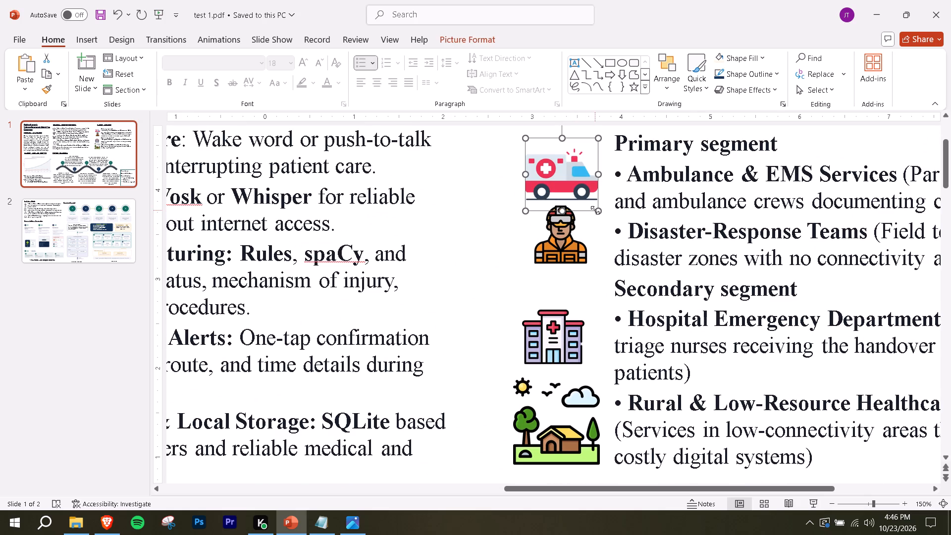
left_click_drag(595, 210, 587, 200)
Shrink the rescuer icon and move it down beside the Disaster-Response Teams bullet.
left_click(567, 258)
left_click_drag(592, 264, 590, 259)
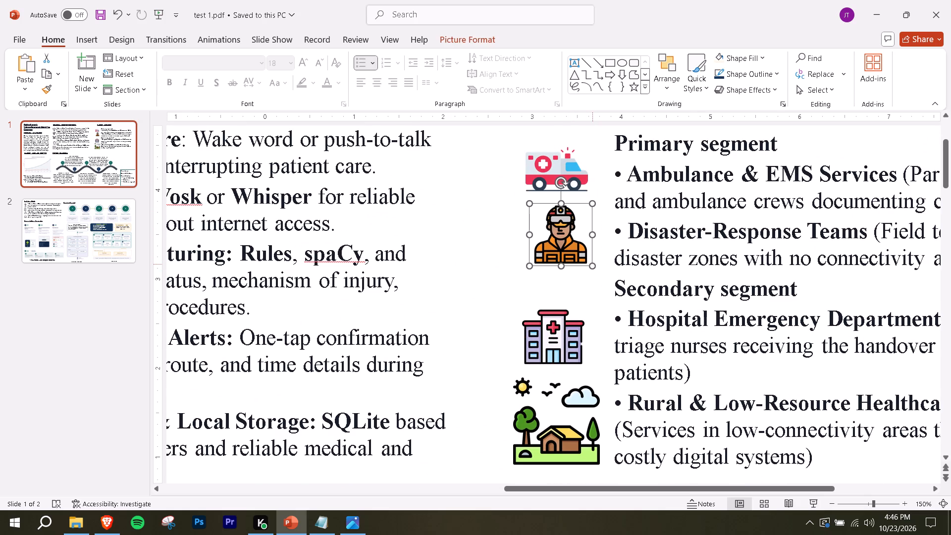
left_click_drag(590, 259, 580, 247)
left_click_drag(563, 230, 568, 252)
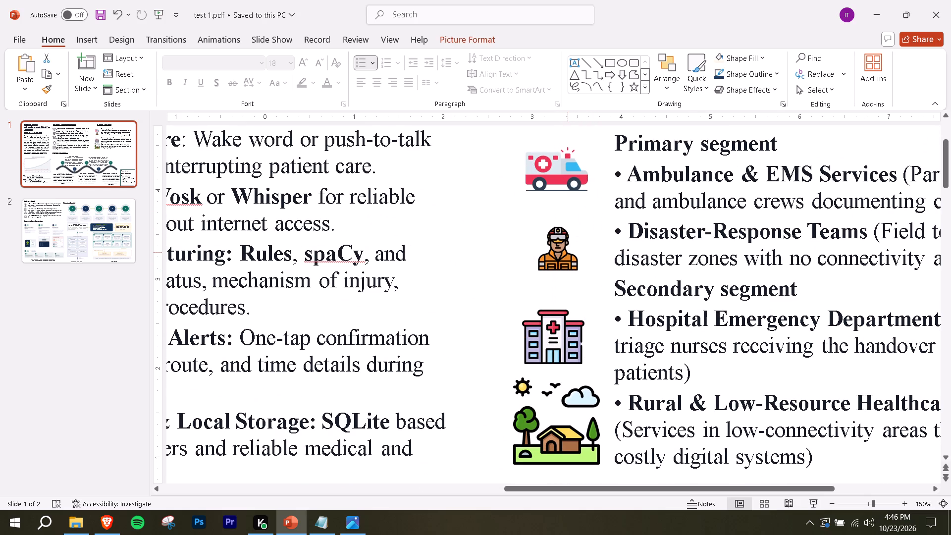
left_click_drag(568, 252, 568, 254)
Move the ambulance icon down and toward its bullet, and nudge the rescuer icon toward the text beneath it.
left_click(570, 175)
left_click_drag(563, 171, 567, 190)
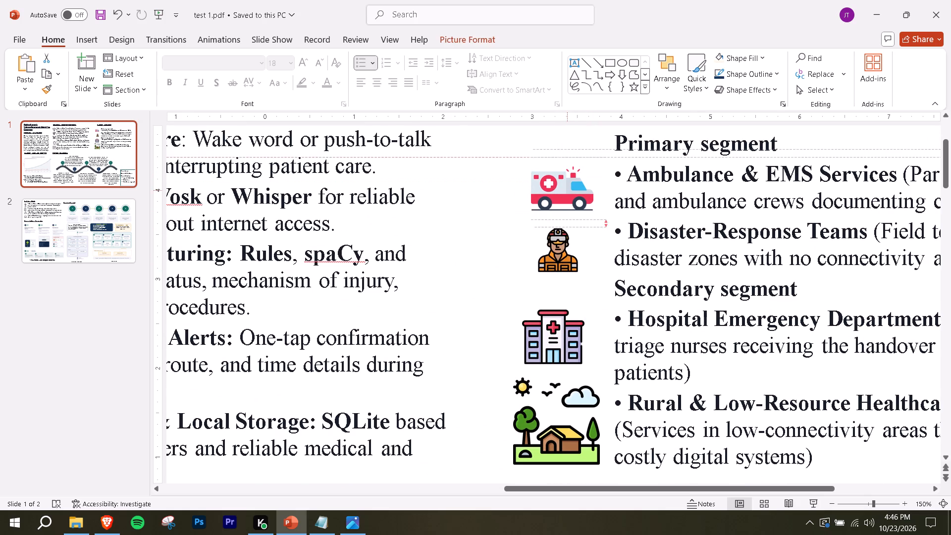
left_click_drag(567, 190, 572, 191)
left_click(560, 252)
left_click_drag(553, 250, 558, 250)
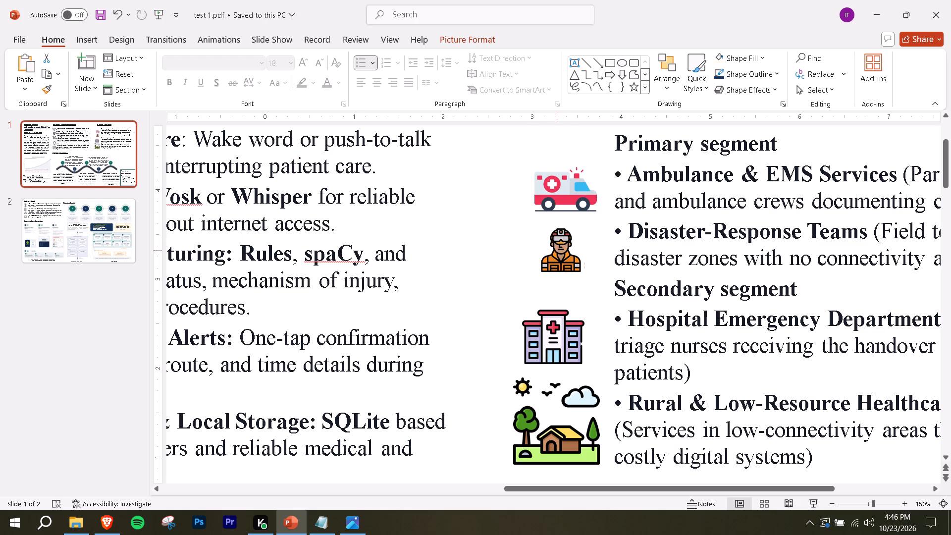
left_click_drag(558, 250, 559, 250)
Shrink the hospital icon and move it closer to the Hospital Emergency Departments bullet, under the rescuer icon.
left_click(560, 327)
left_click_drag(584, 306, 582, 313)
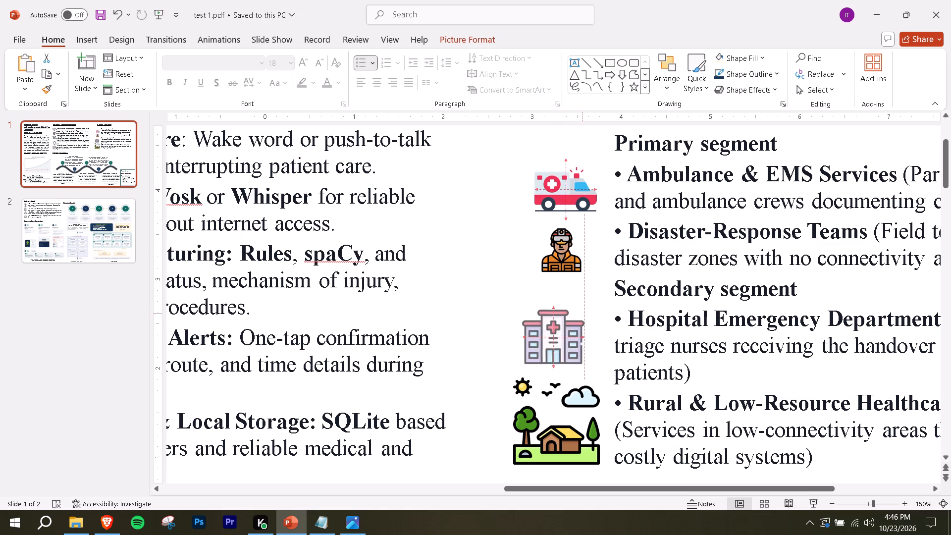
left_click_drag(582, 313, 580, 316)
left_click_drag(549, 346, 564, 347)
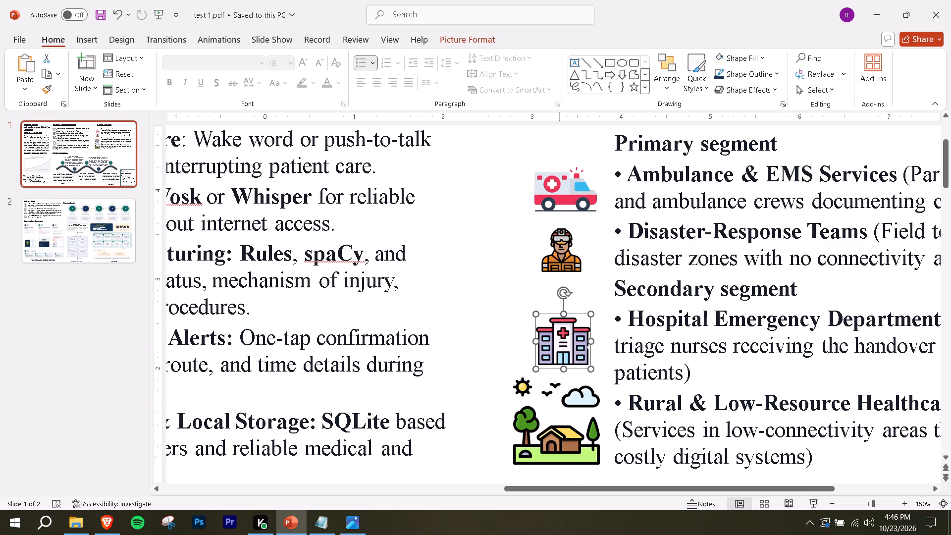
Shrink the village icon and move it closer to the Rural & Low-Resource Healthcare Services bullet, under the hospital icon.
left_click(558, 423)
left_click_drag(599, 378, 583, 400)
left_click_drag(556, 432, 570, 431)
scroll(675, 374, "down", 1, "ctrl")
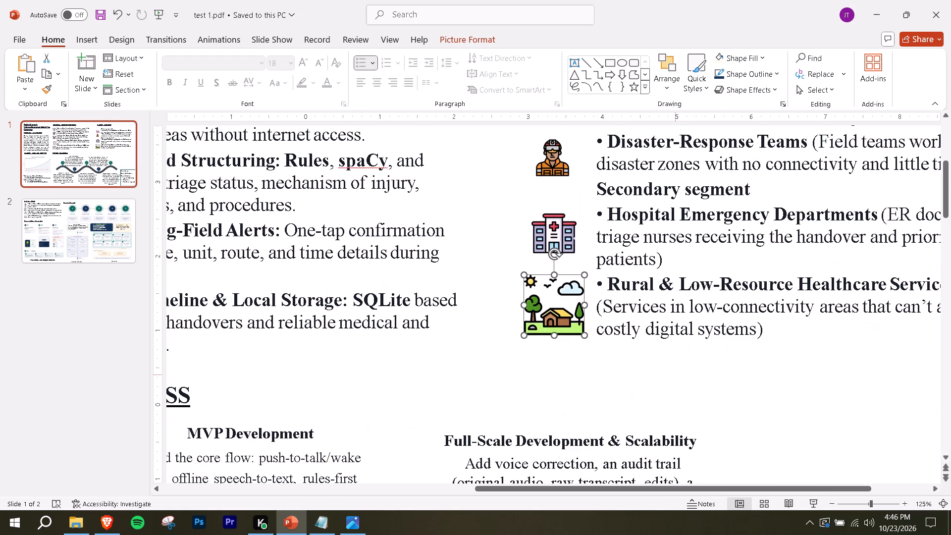
scroll(675, 374, "down", 2, "ctrl")
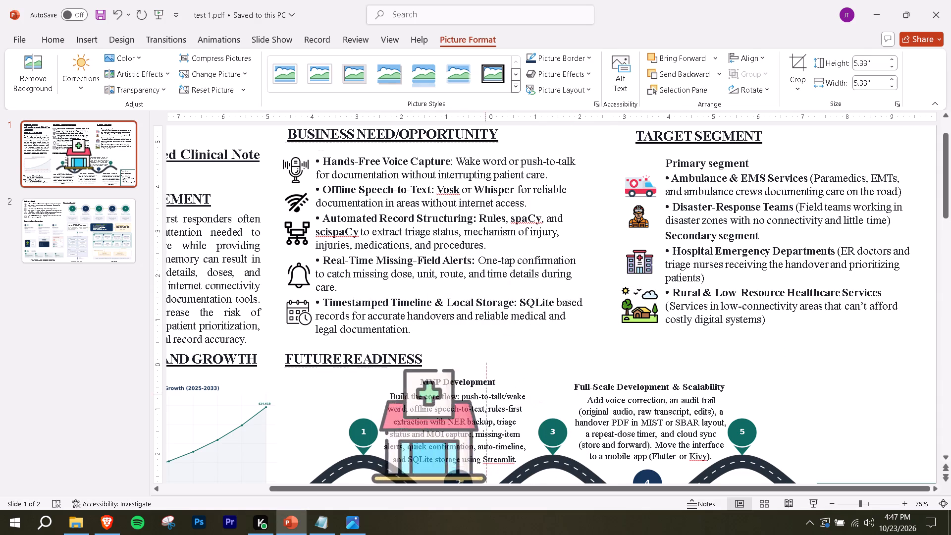
left_click_drag(481, 398, 444, 430)
left_click_drag(407, 440, 606, 319)
Delete the village icon from beside the Rural & Low-Resource Healthcare Services bullet.
left_click(646, 307)
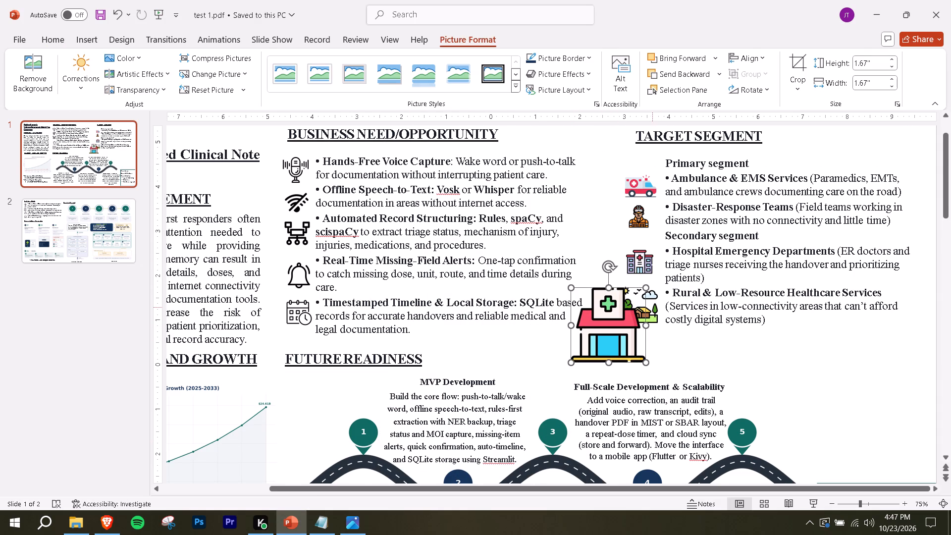
left_click(654, 307)
key("Delete")
Shrink the clinic icon further and place it before the Rural & Low-Resource Healthcare Services bullet, under the hospital icon.
left_click(607, 316)
left_click_drag(649, 288, 611, 338)
left_click_drag(591, 344, 637, 309)
left_click_drag(665, 282, 649, 305)
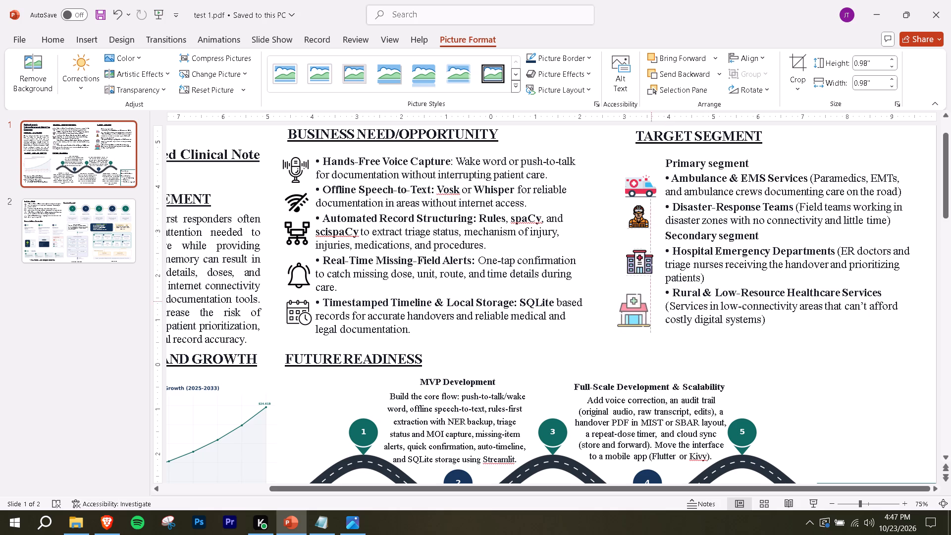
left_click_drag(649, 305, 641, 310)
left_click_drag(635, 313, 644, 302)
left_click(728, 359)
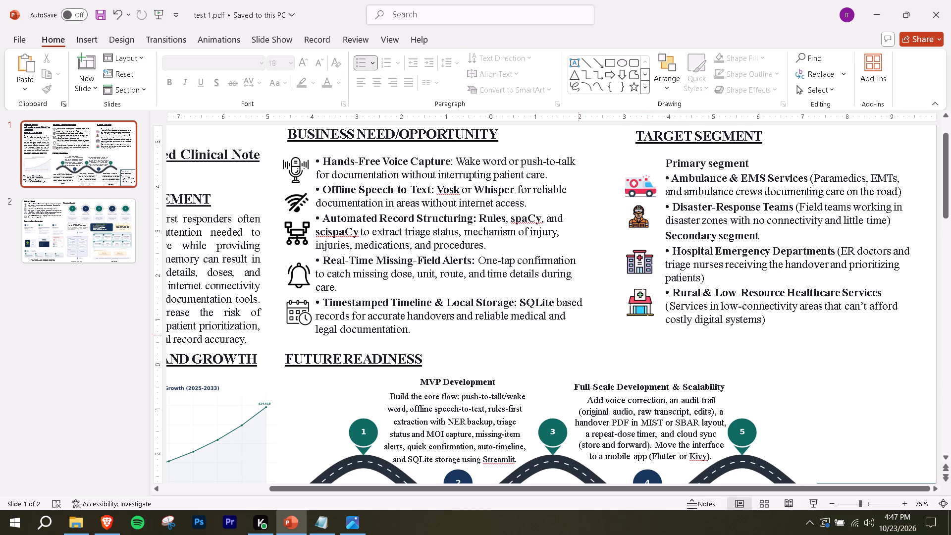
Draw a horizontal line about 0.09" long over the gap in the clinic icon's base outline and nudge it into place.
scroll(539, 330, "down", 2, "ctrl")
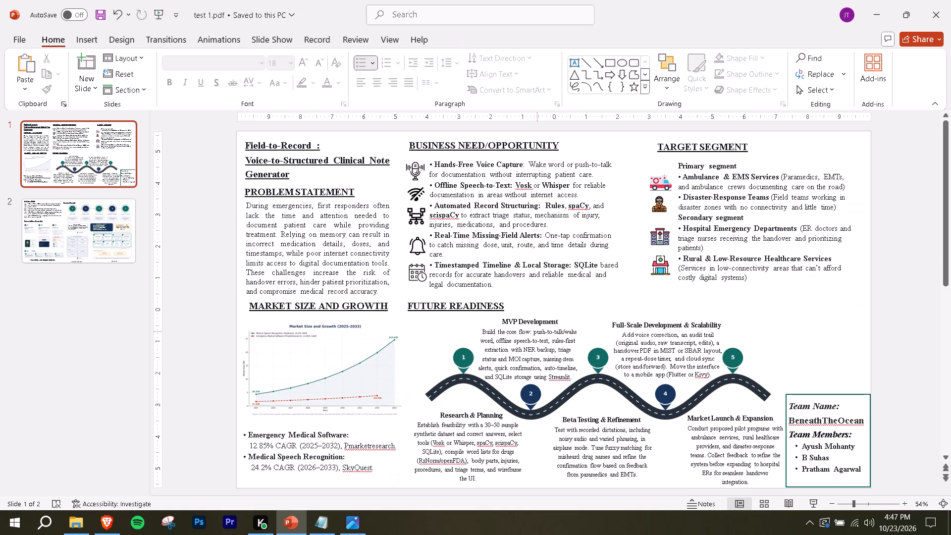
scroll(695, 262, "up", 3, "ctrl")
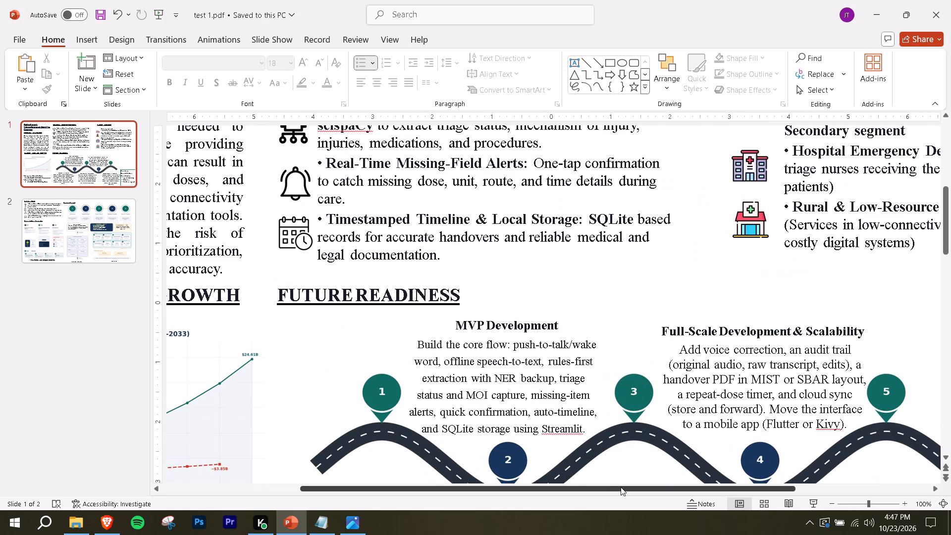
left_click_drag(621, 486, 735, 486)
scroll(616, 212, "up", 4, "ctrl")
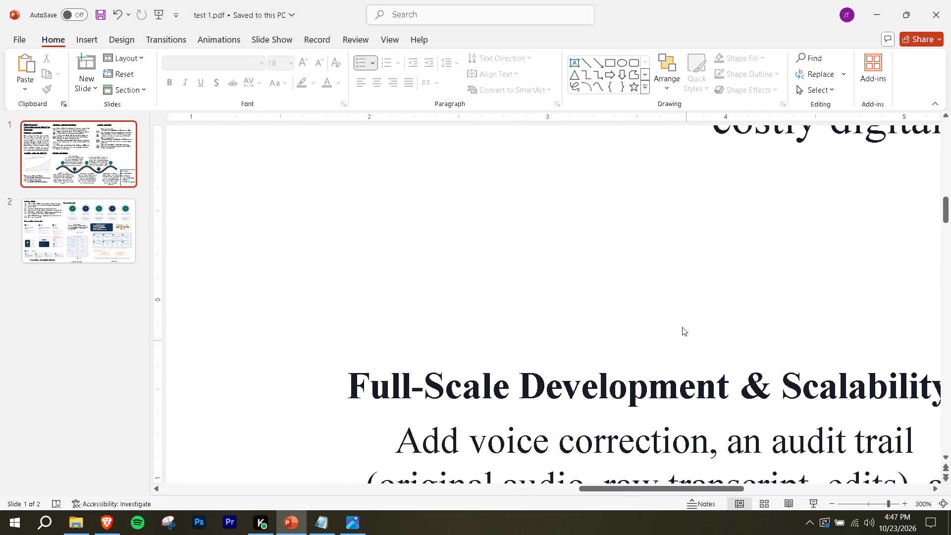
scroll(679, 312, "up", 16)
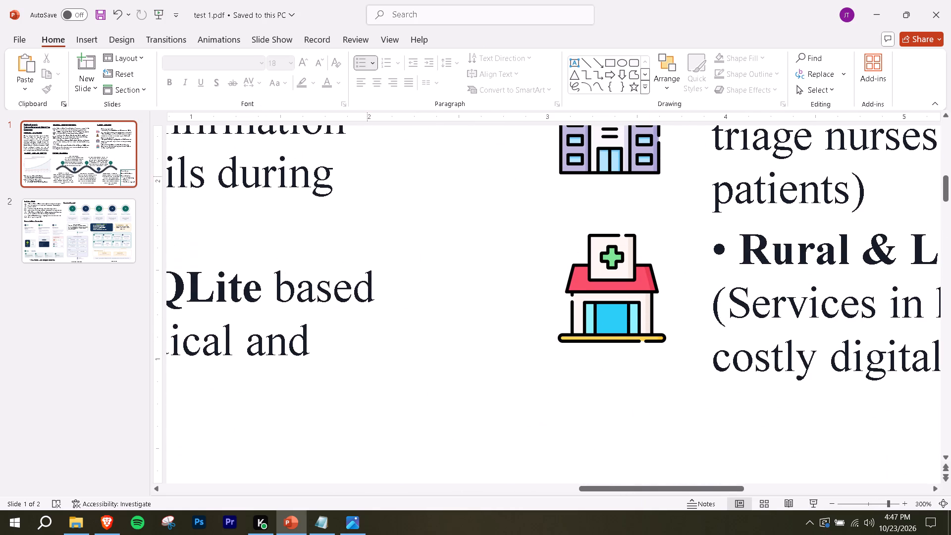
left_click(101, 39)
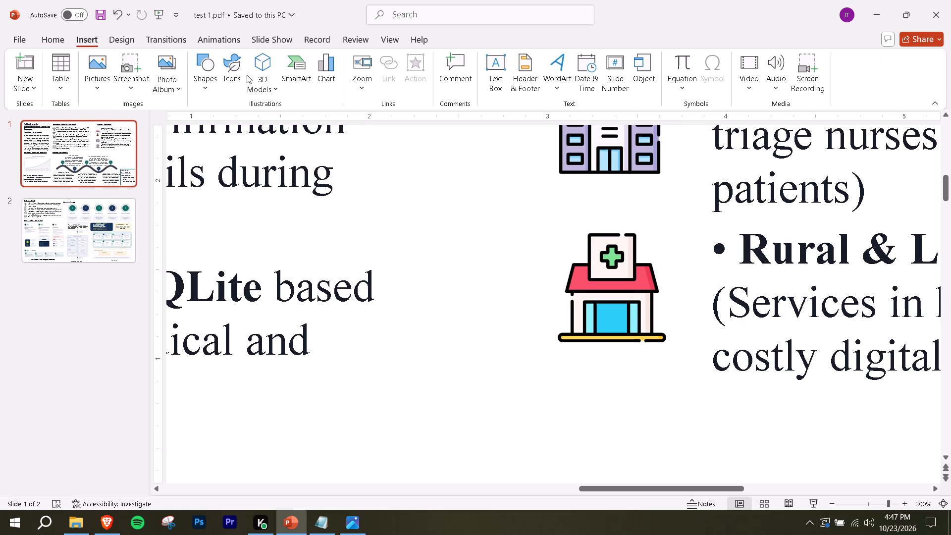
left_click(207, 85)
left_click(211, 121)
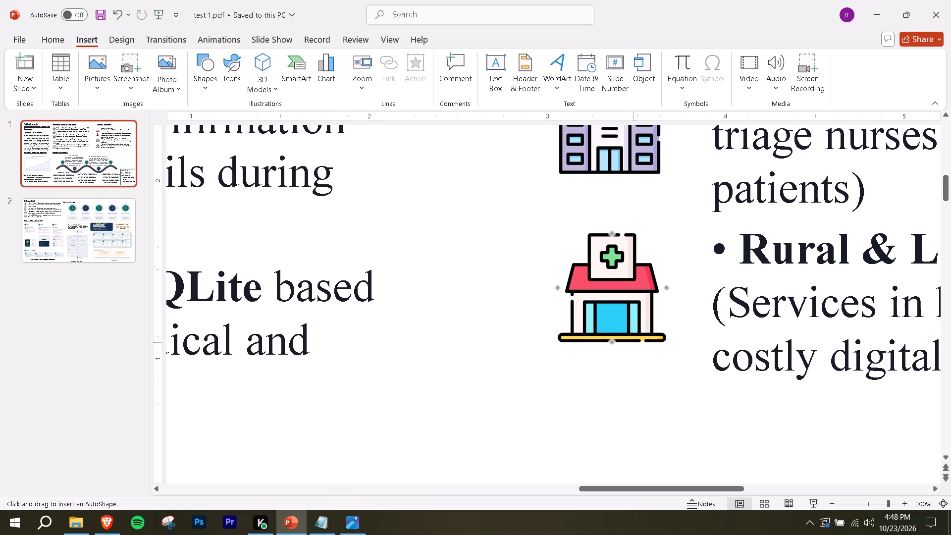
left_click_drag(634, 342, 652, 341)
left_click_drag(652, 341, 653, 341)
key("Up")
key("Down")
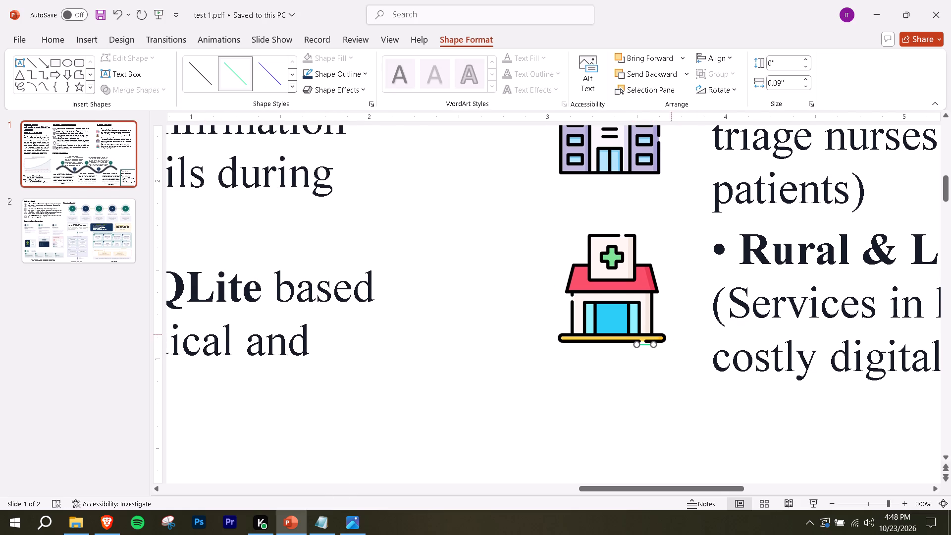
left_click(643, 345)
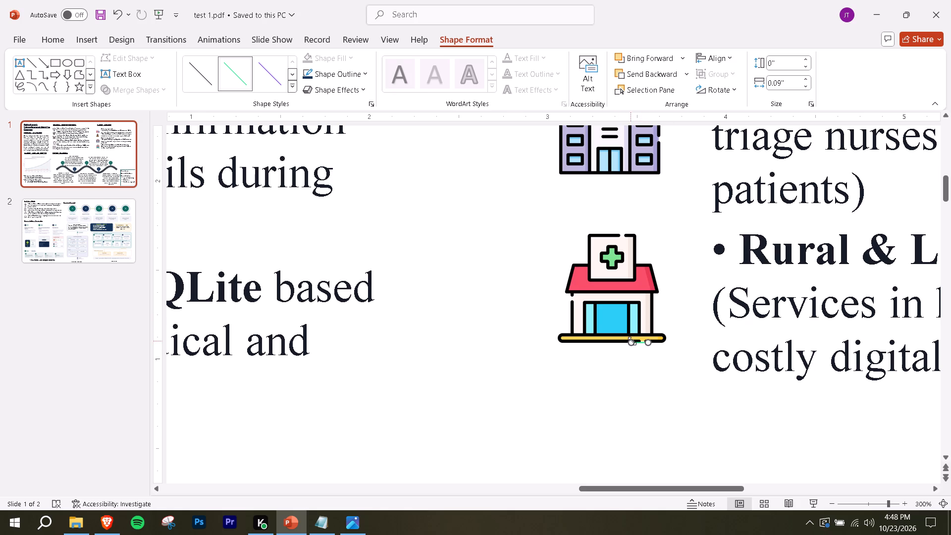
left_click(640, 343)
Apply the black line style to the small base line and set its weight to 1 pt after trying 2¼ pt.
left_click(211, 87)
left_click(577, 355)
left_click(640, 340)
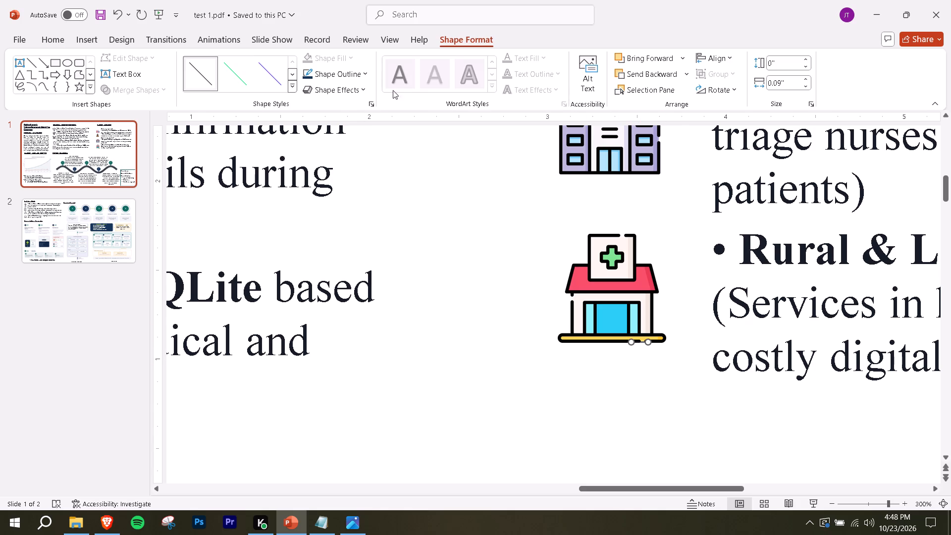
left_click(361, 77)
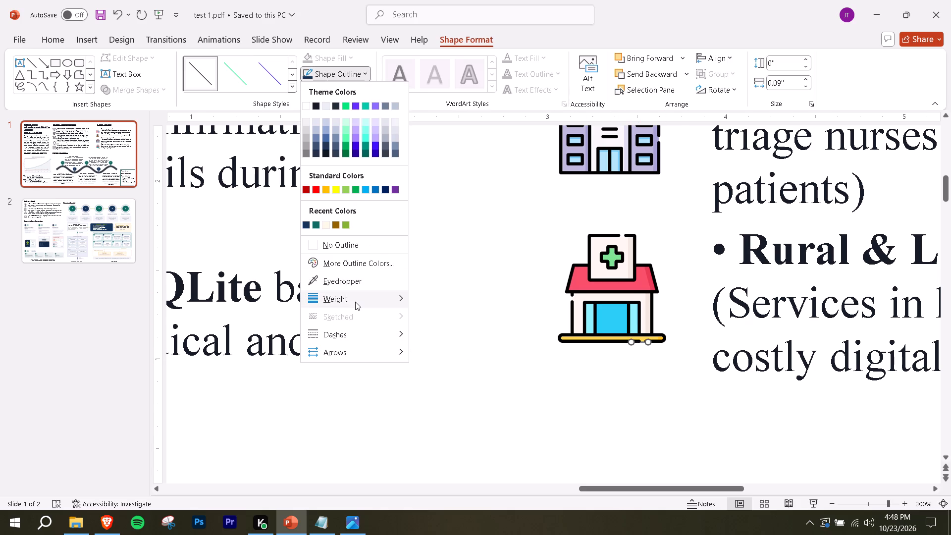
left_click(428, 380)
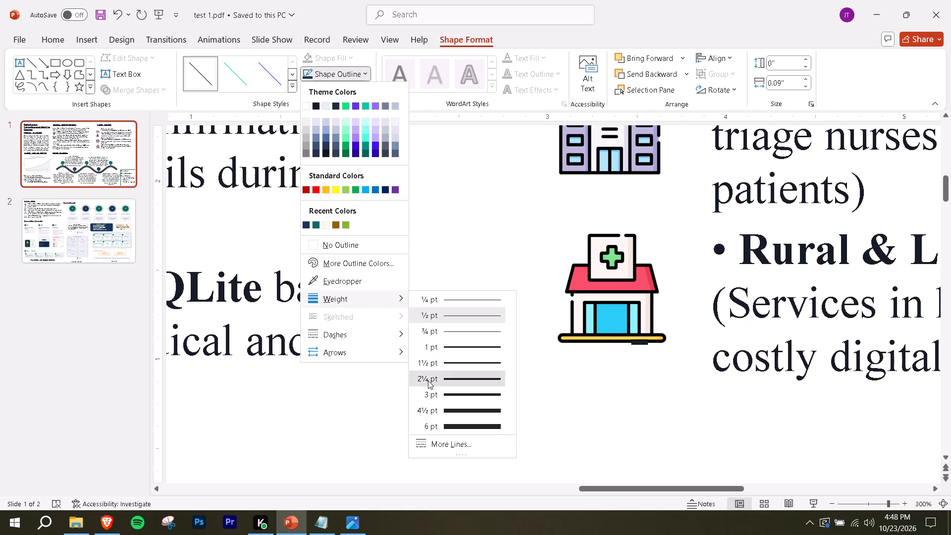
left_click(640, 344)
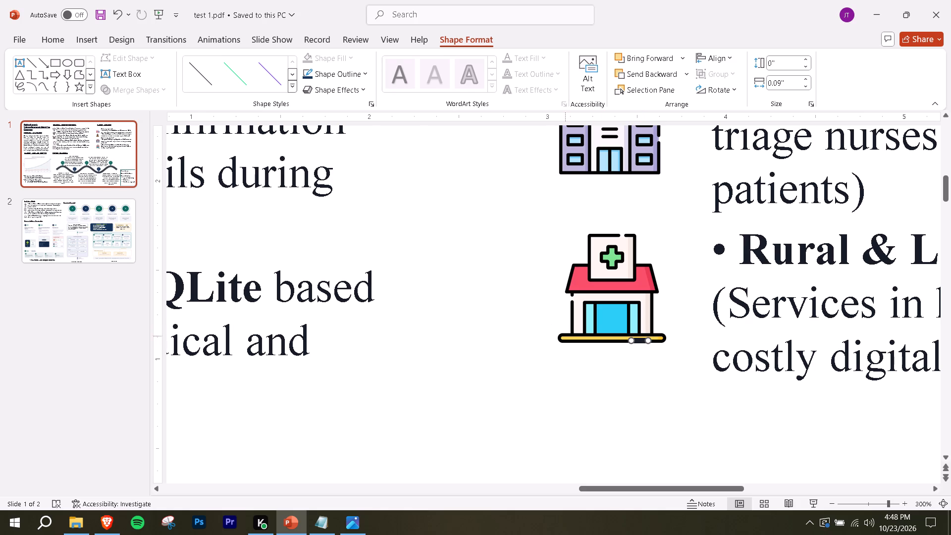
double_click(353, 81)
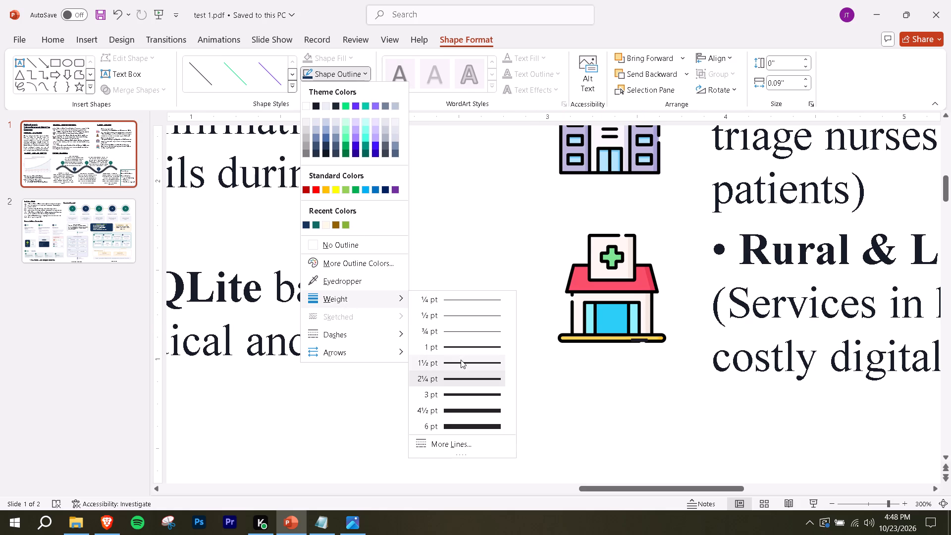
left_click(463, 350)
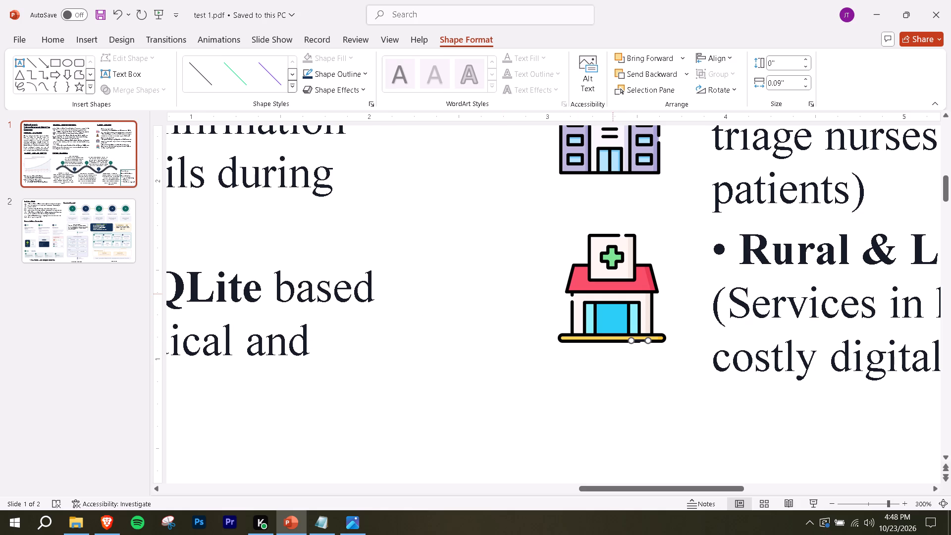
Duplicate the short black line and place the copy over the gap in the top outline of the clinic's sign.
key("ctrl+c")
key("ctrl+v")
left_click_drag(669, 370, 623, 239)
left_click_drag(623, 239, 623, 236)
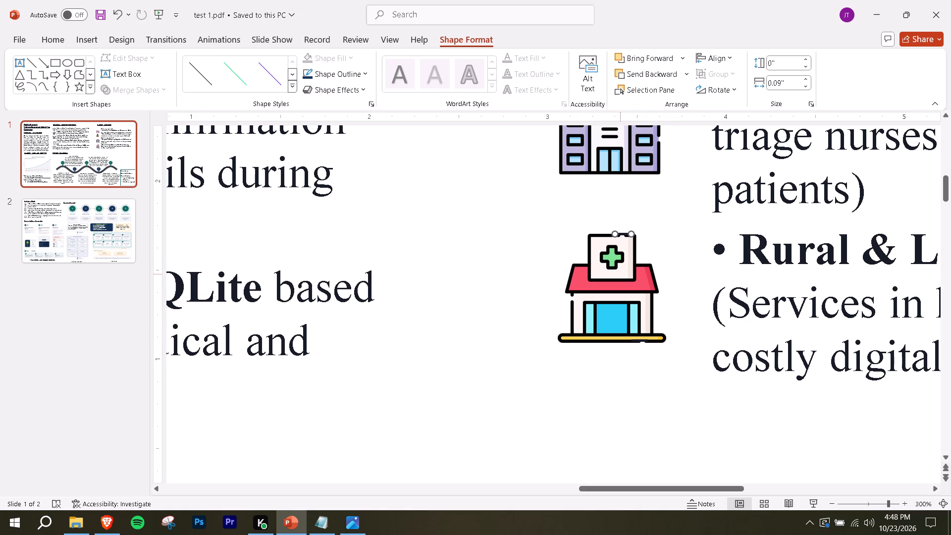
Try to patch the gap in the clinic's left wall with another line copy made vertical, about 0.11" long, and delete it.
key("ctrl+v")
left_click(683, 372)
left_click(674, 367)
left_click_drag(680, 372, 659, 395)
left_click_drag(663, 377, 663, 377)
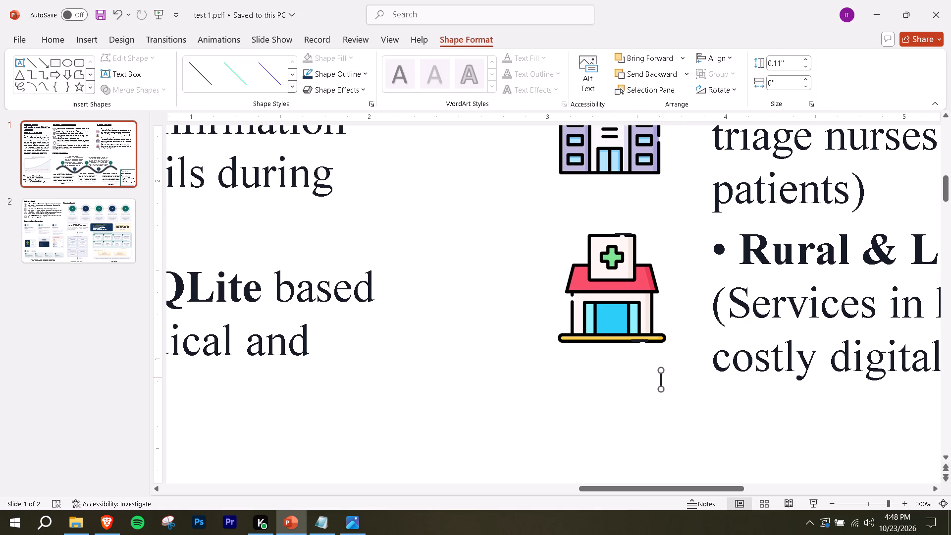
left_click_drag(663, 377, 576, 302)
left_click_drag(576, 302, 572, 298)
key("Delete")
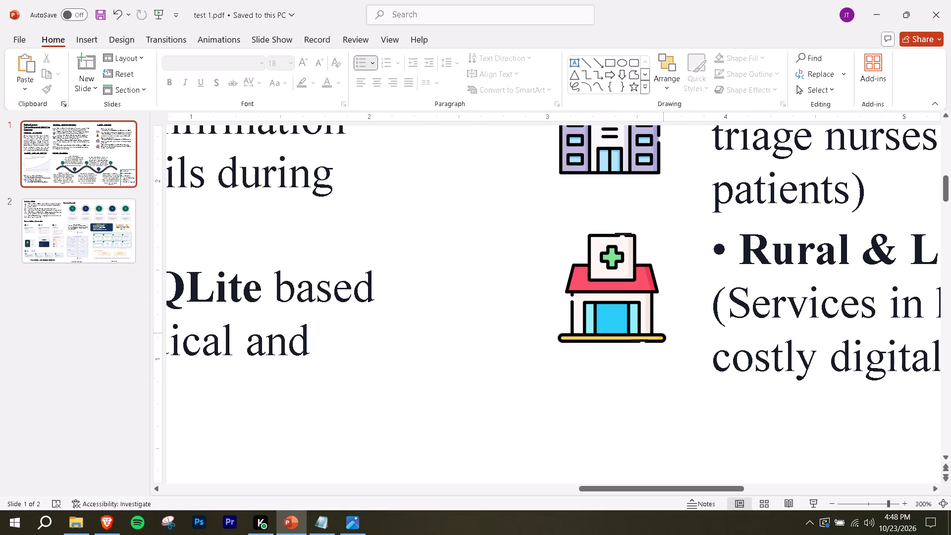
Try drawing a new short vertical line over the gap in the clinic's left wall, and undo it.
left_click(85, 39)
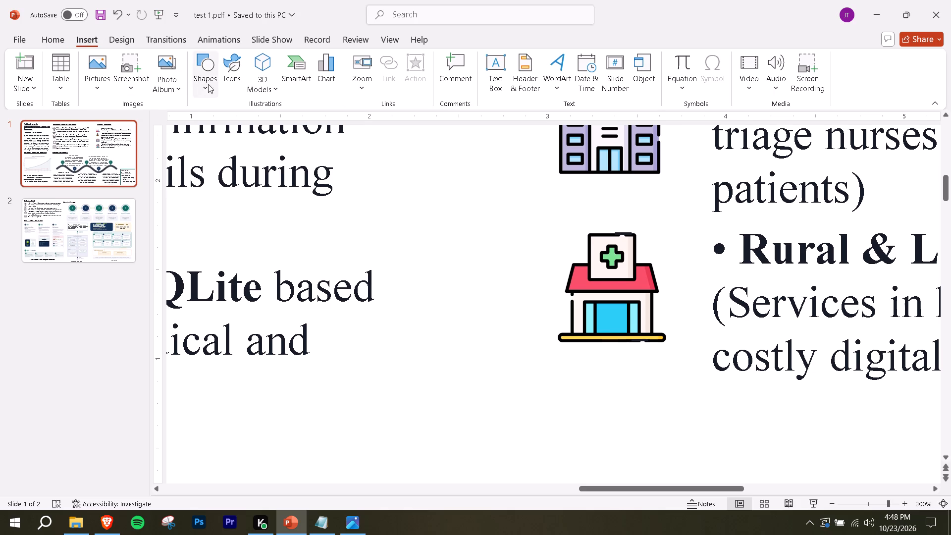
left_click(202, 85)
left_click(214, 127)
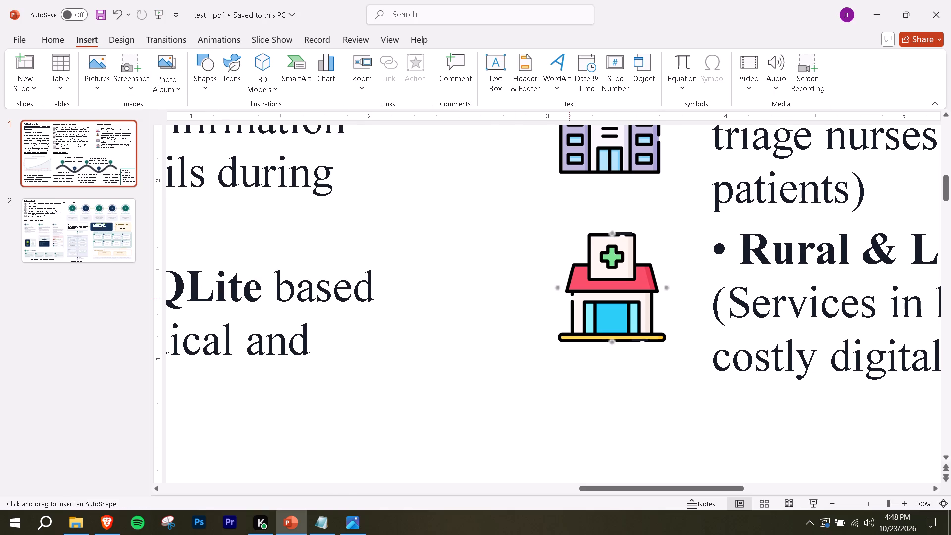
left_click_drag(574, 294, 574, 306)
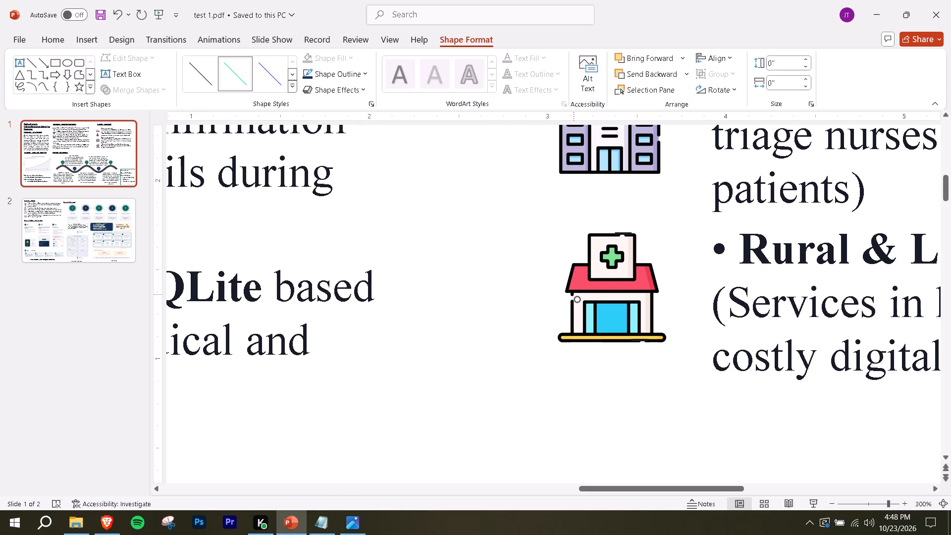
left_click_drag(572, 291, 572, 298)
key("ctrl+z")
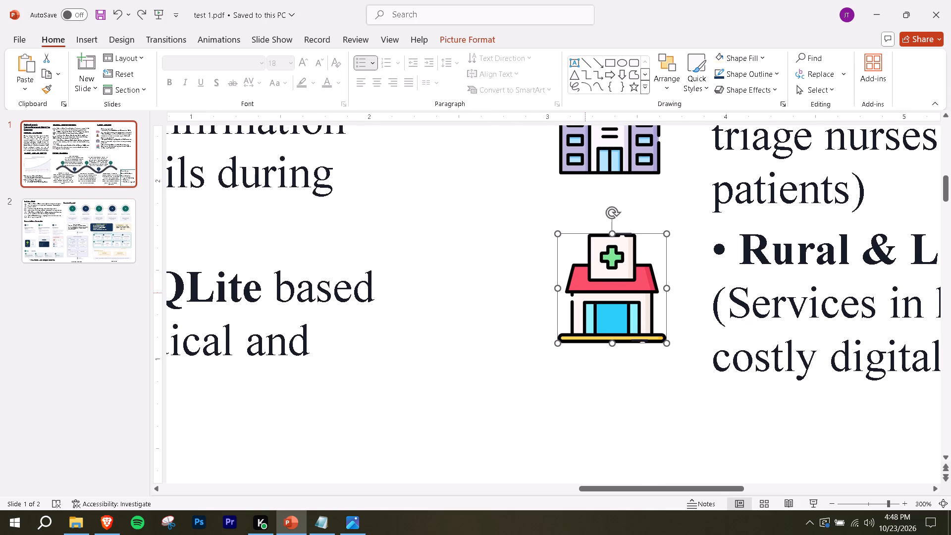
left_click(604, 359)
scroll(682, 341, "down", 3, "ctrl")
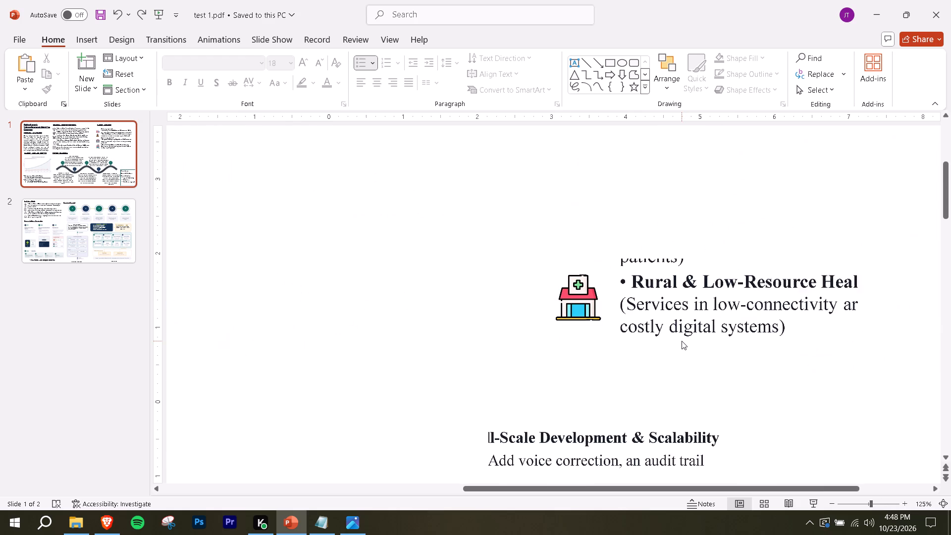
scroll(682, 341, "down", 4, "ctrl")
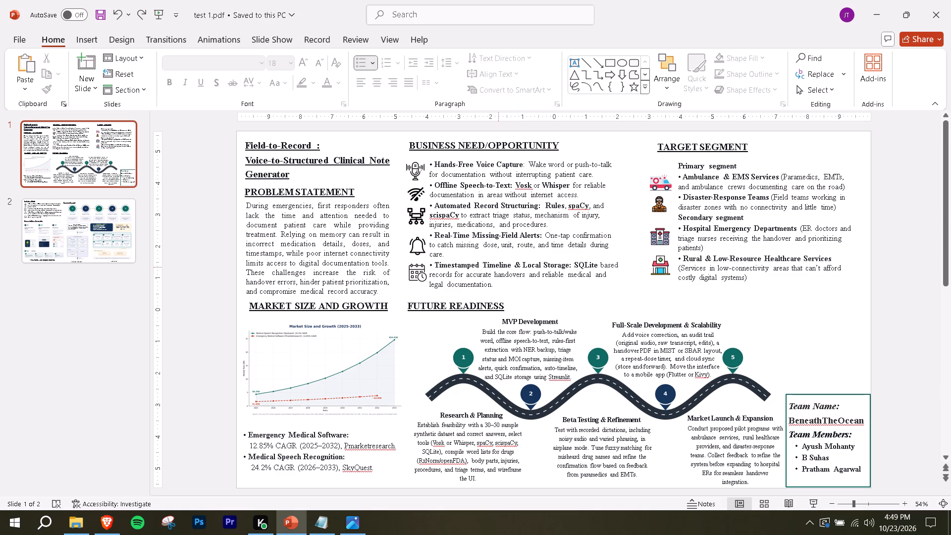
Check the icons on slide 2, return to slide 1 and save the presentation.
left_click(109, 239)
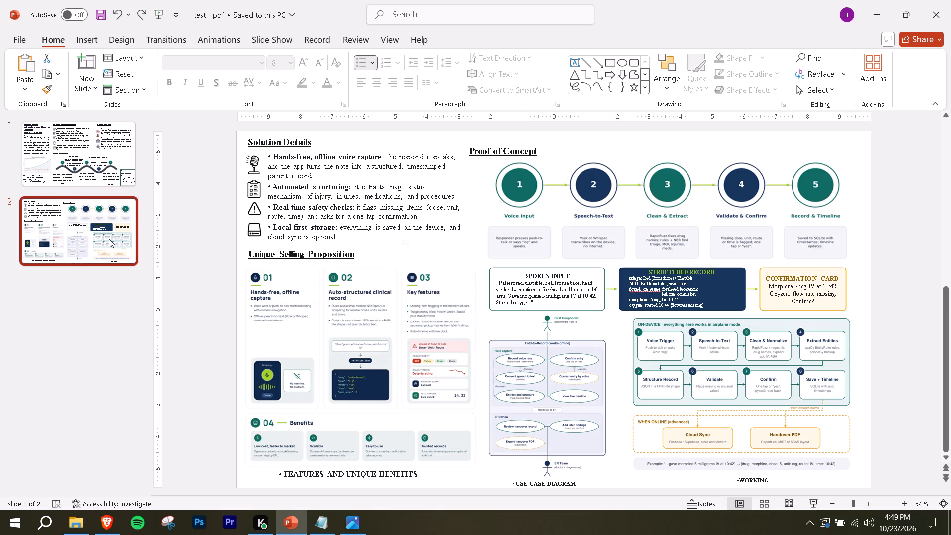
left_click(257, 164)
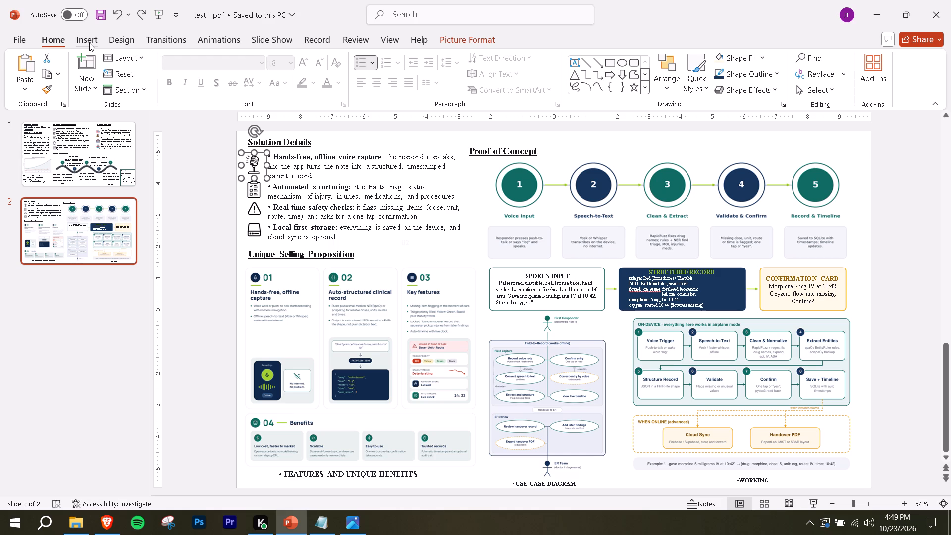
left_click(40, 149)
key("ctrl+s")
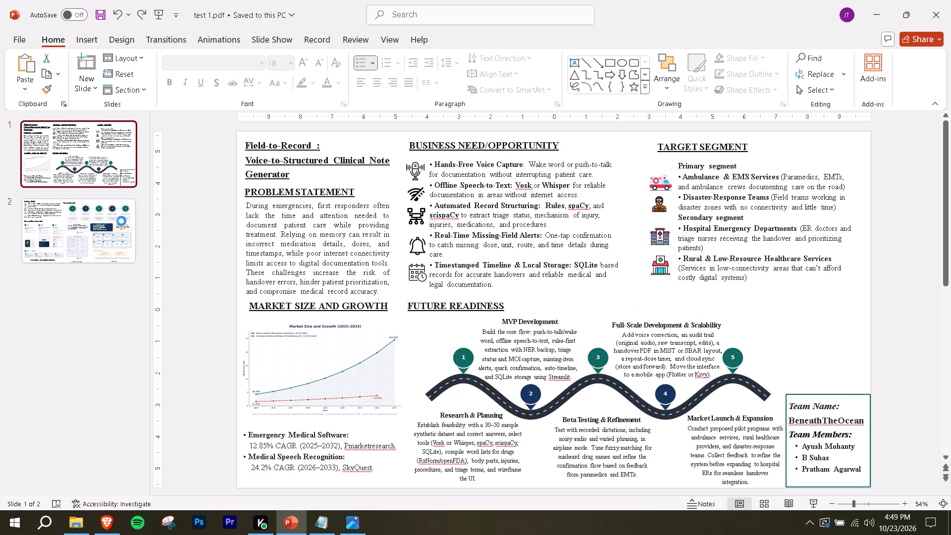
key("ctrl+s")
key("ctrl+s")
Save a PDF copy of the presentation as test 1 in the Downloads folder, replacing the existing PDF.
left_click(16, 44)
left_click(57, 222)
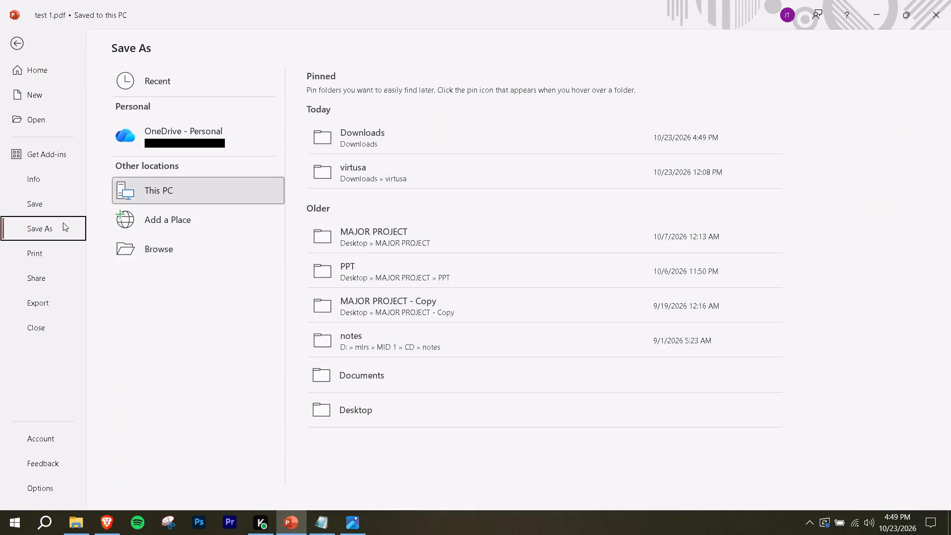
left_click(413, 146)
left_click(222, 227)
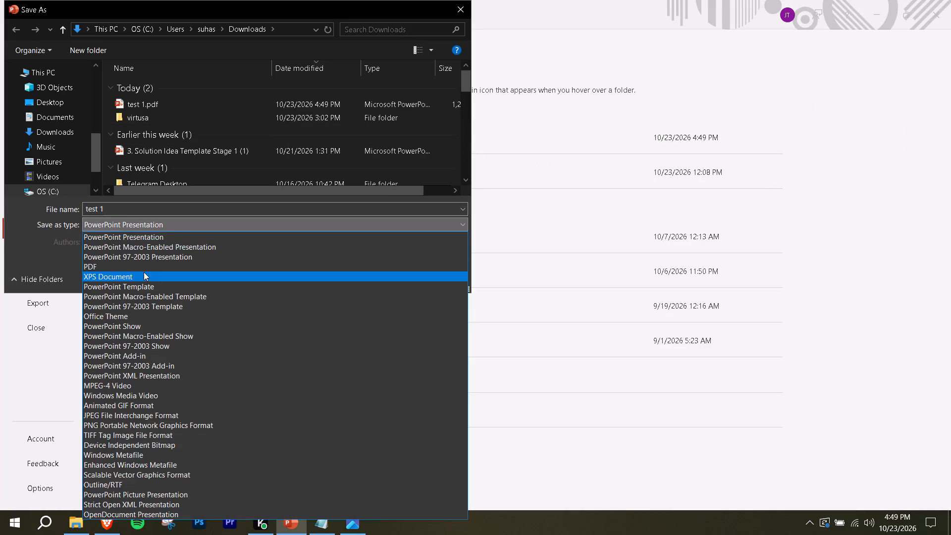
left_click(144, 269)
left_click(389, 318)
left_click(388, 322)
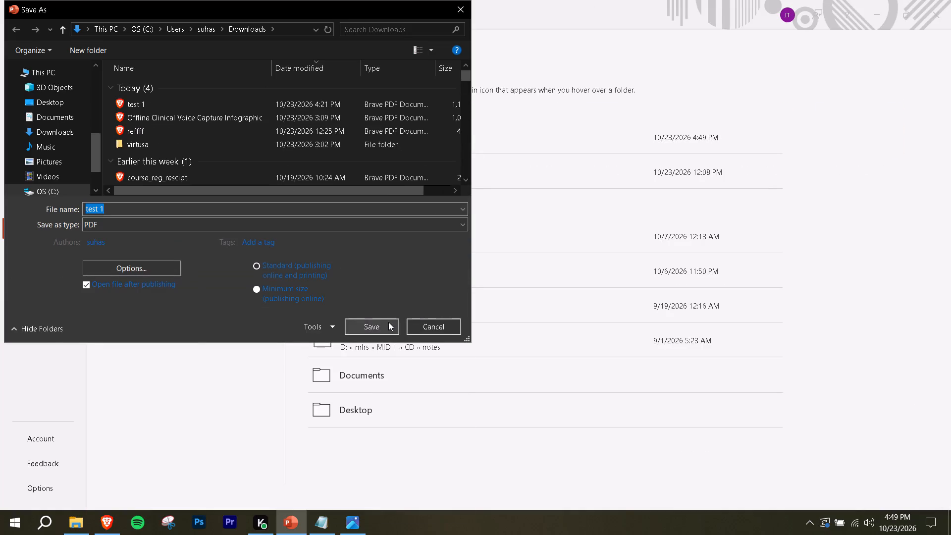
left_click(500, 263)
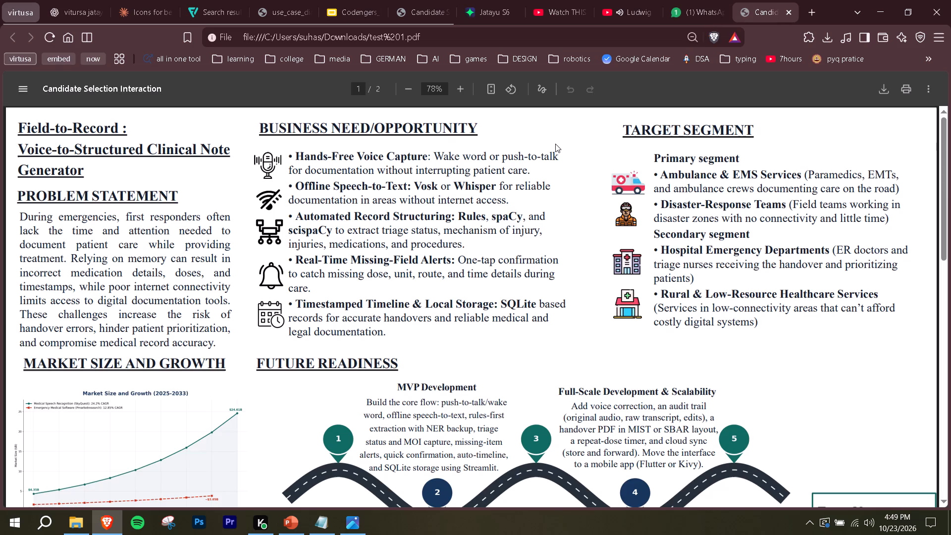
Review both pages of the exported PDF in the browser, examining the icons, text and overall layout.
scroll(559, 245, "up", 3)
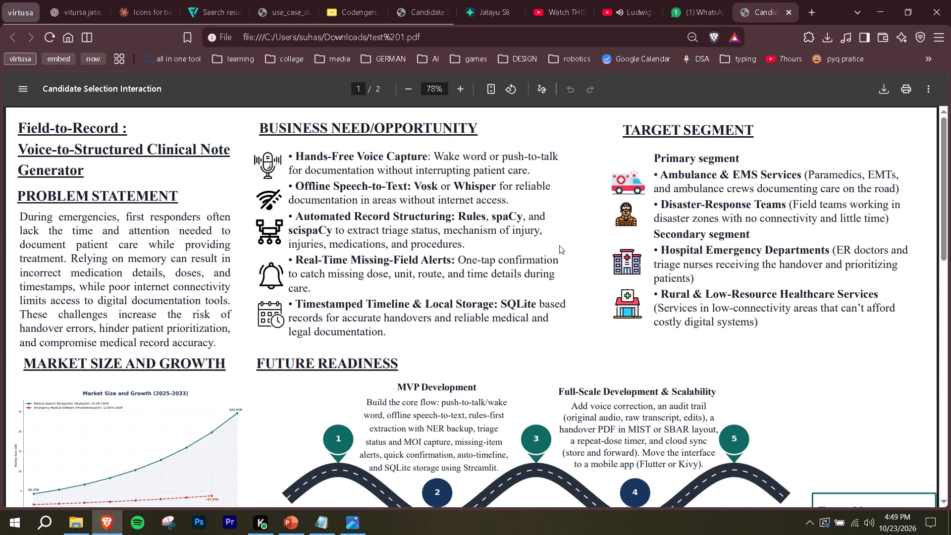
scroll(454, 268, "down", 1)
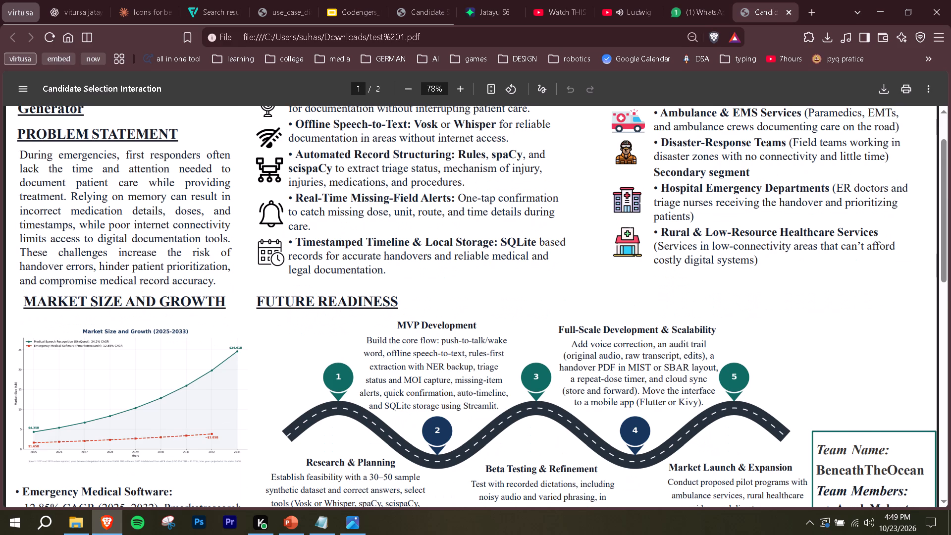
scroll(454, 270, "down", 1)
scroll(454, 271, "up", 3)
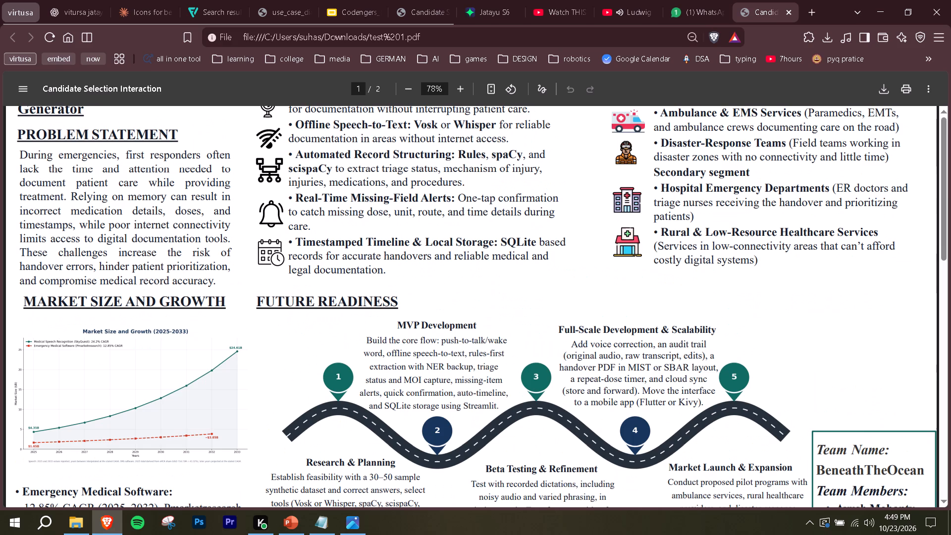
scroll(454, 271, "down", 3)
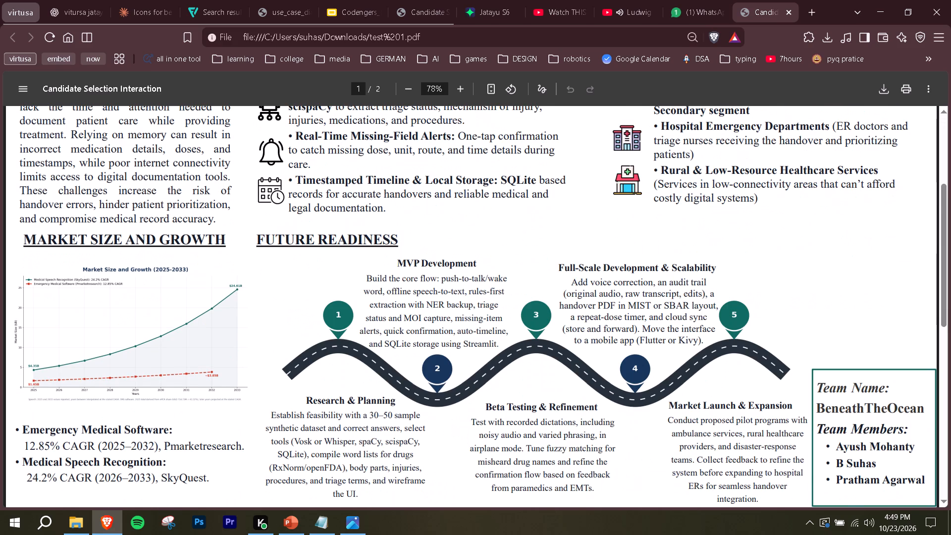
scroll(454, 271, "down", 3)
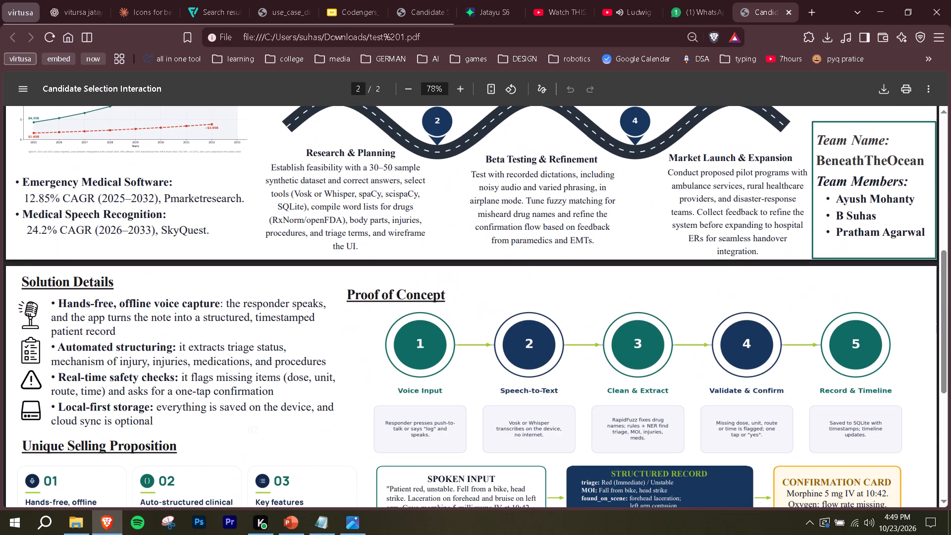
scroll(454, 271, "down", 2)
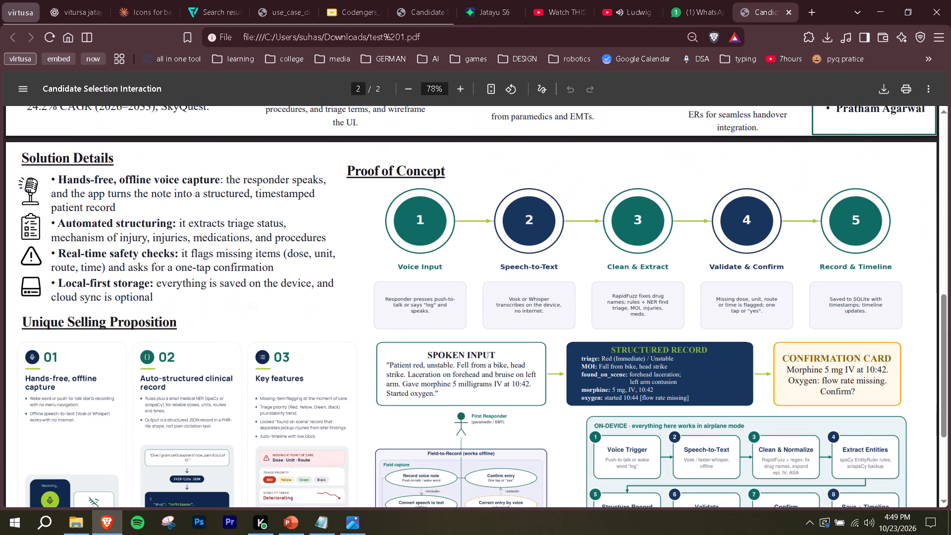
scroll(454, 271, "down", 8)
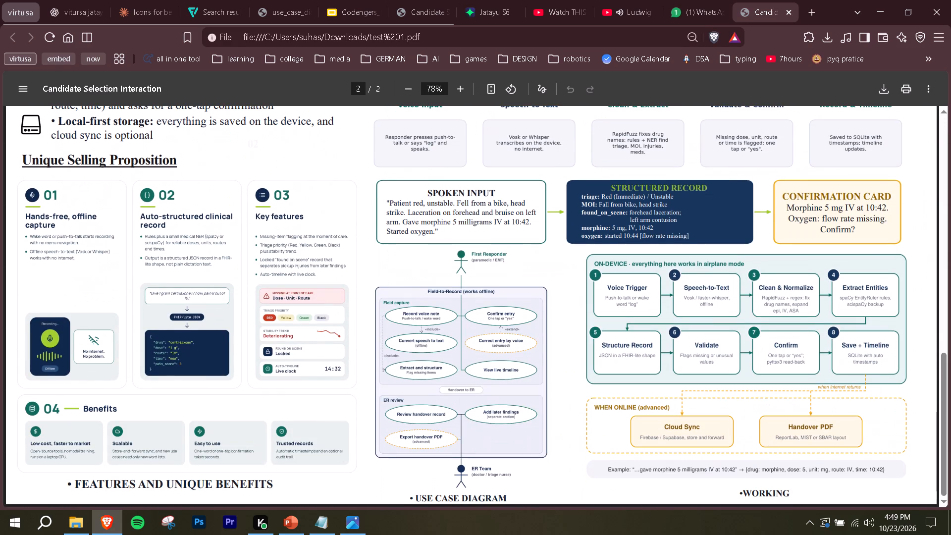
scroll(440, 223, "up", 12)
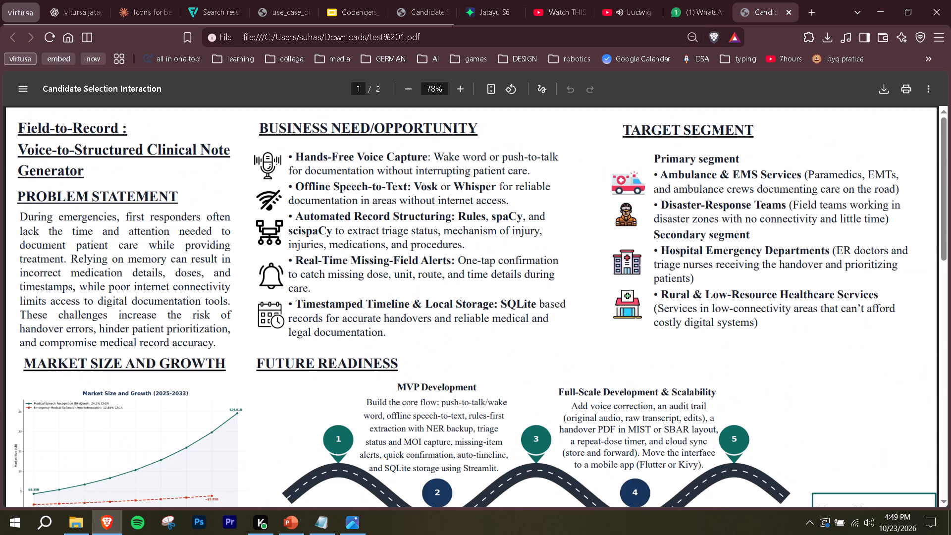
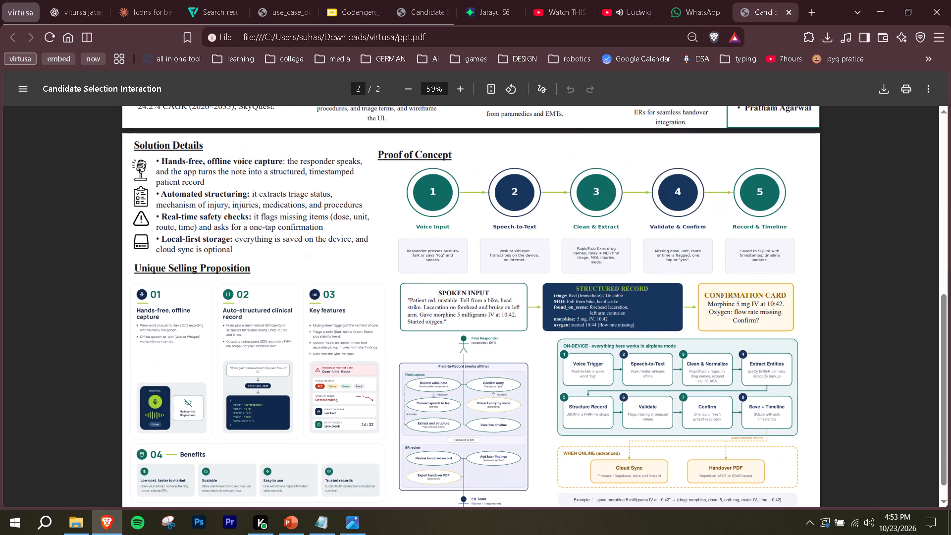
Examine page 2 of the PDF up close, including the features graphic, the use case diagram and the working diagram.
scroll(253, 159, "down", 3)
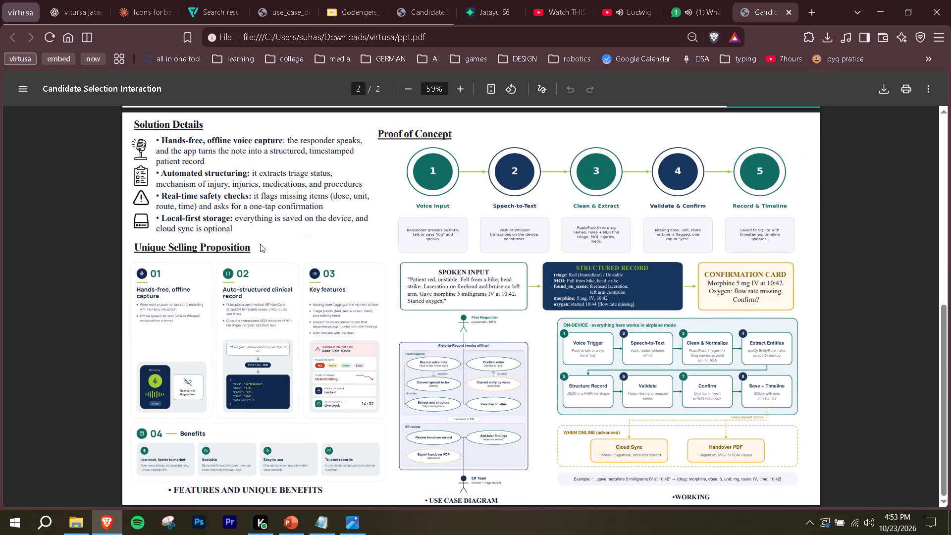
scroll(260, 244, "up", 3, "ctrl")
scroll(262, 249, "down", 5)
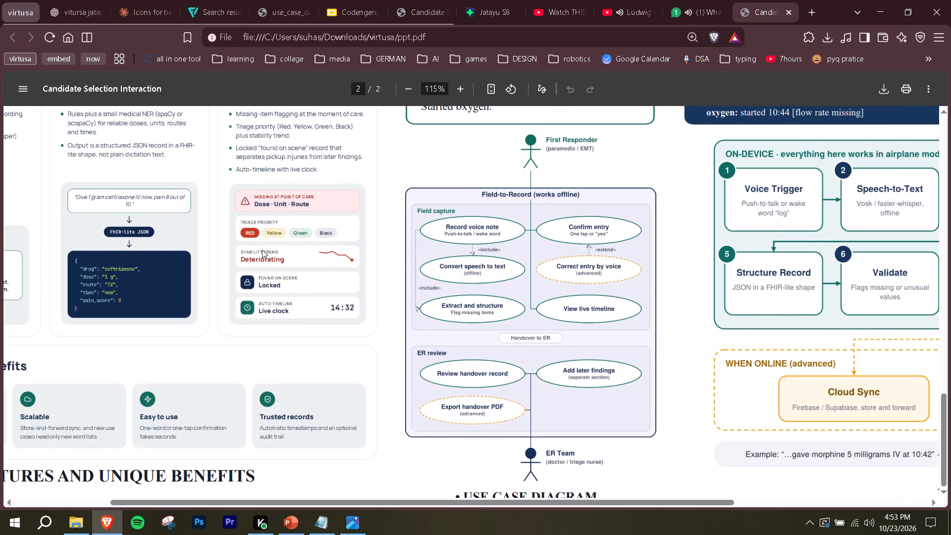
scroll(262, 250, "down", 4, "ctrl")
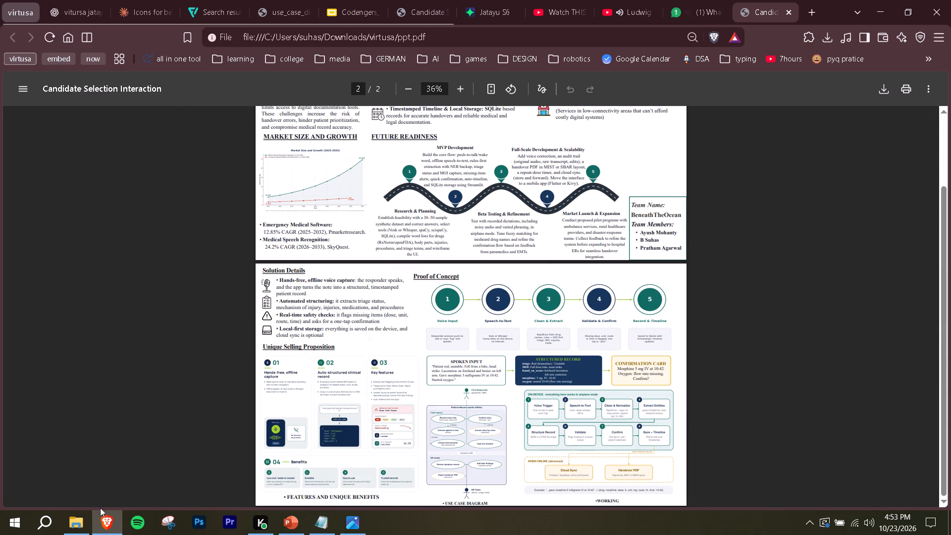
Switch to File Explorer and show today's files in the Downloads folder in a maximized window.
left_click(73, 512)
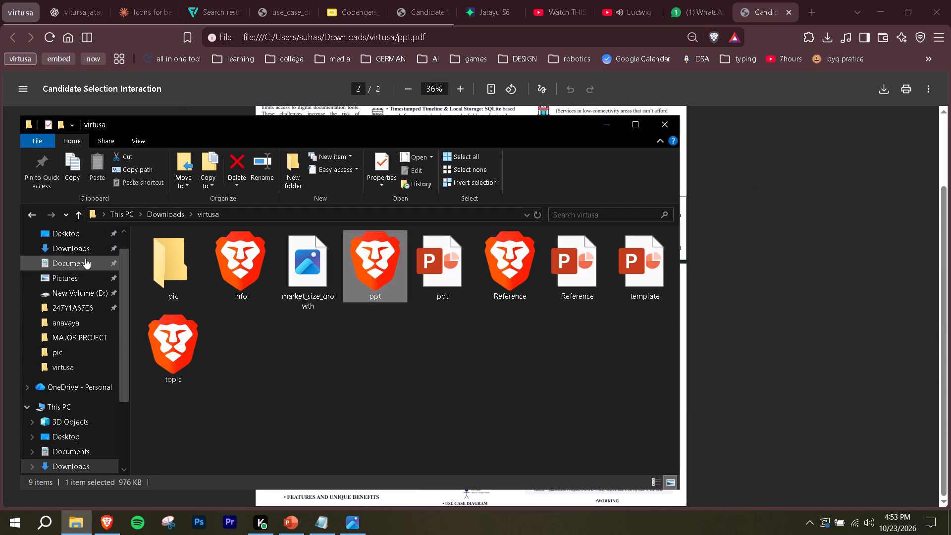
left_click(89, 252)
scroll(354, 279, "up", 1)
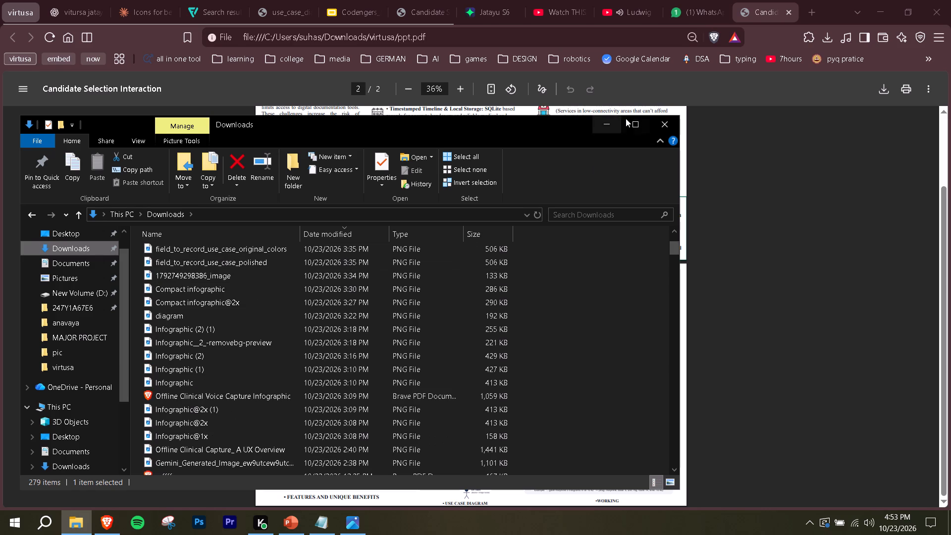
left_click(634, 118)
scroll(470, 188, "up", 3)
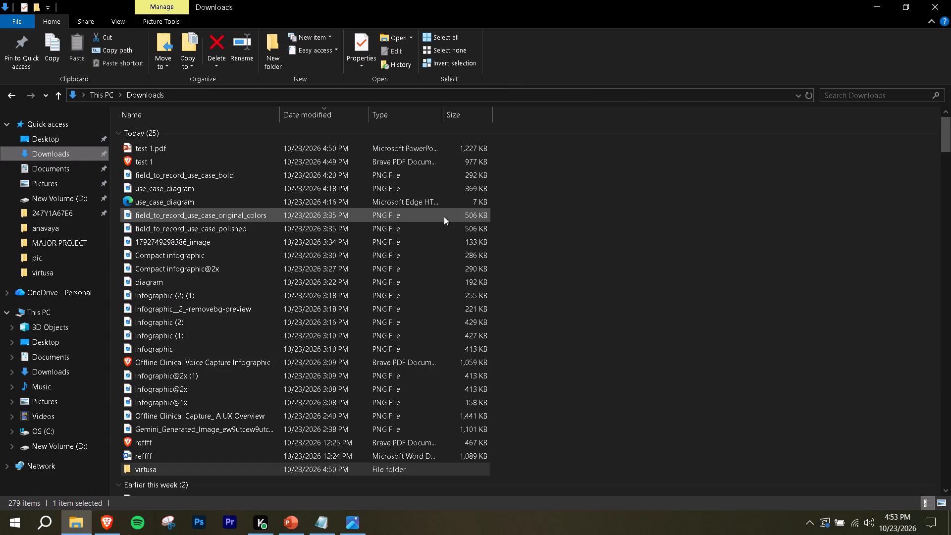
scroll(444, 216, "up", 1)
Capture a Snipping Tool snip of the Downloads list from field_to_record_use_case_bold through the Gemini_Generated_Image file, and copy it.
left_click(183, 524)
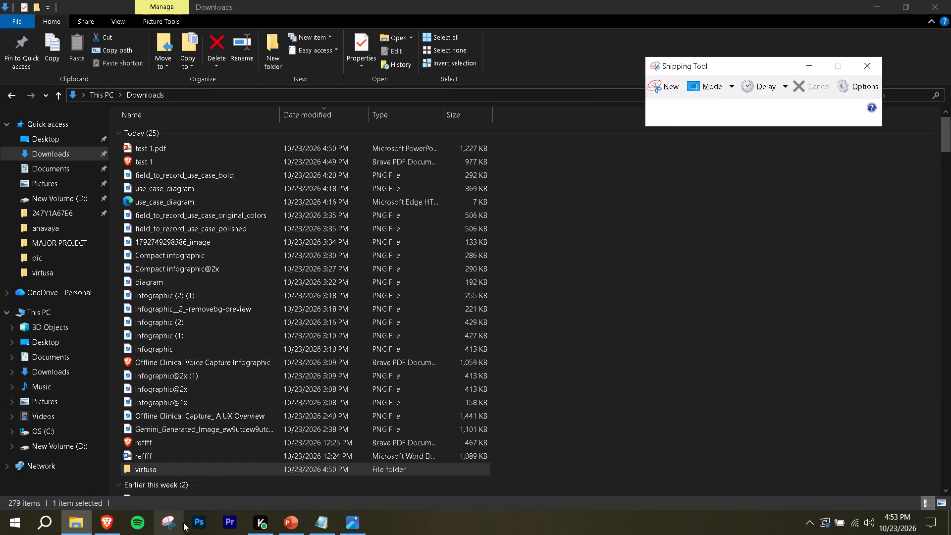
left_click(667, 83)
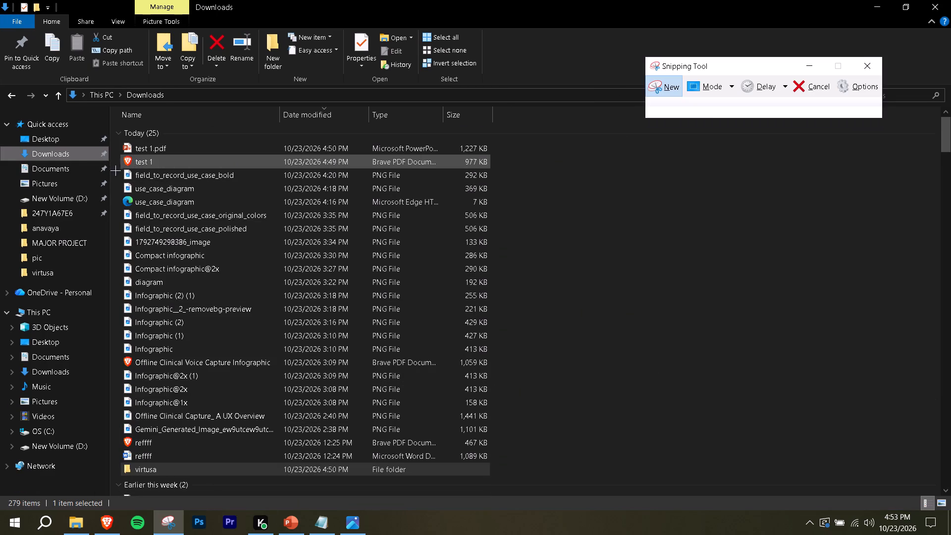
left_click_drag(115, 170, 501, 440)
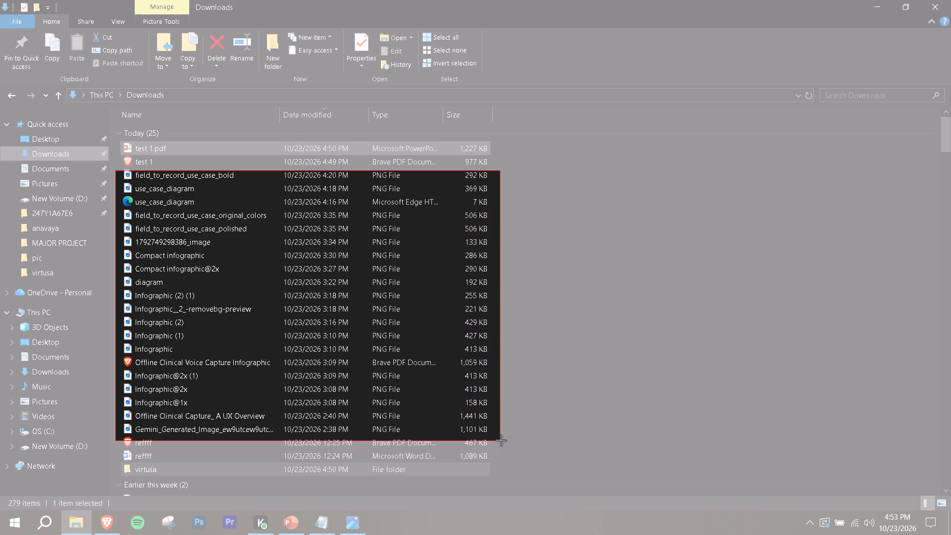
left_click_drag(501, 440, 501, 439)
key("ctrl+c")
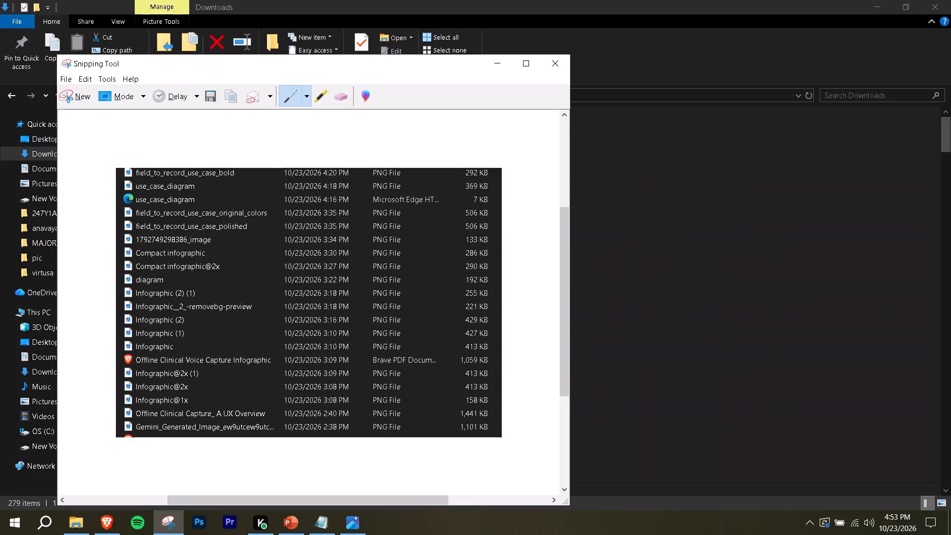
Switch back to the Brave browser with the file list snip copied.
left_click(112, 521)
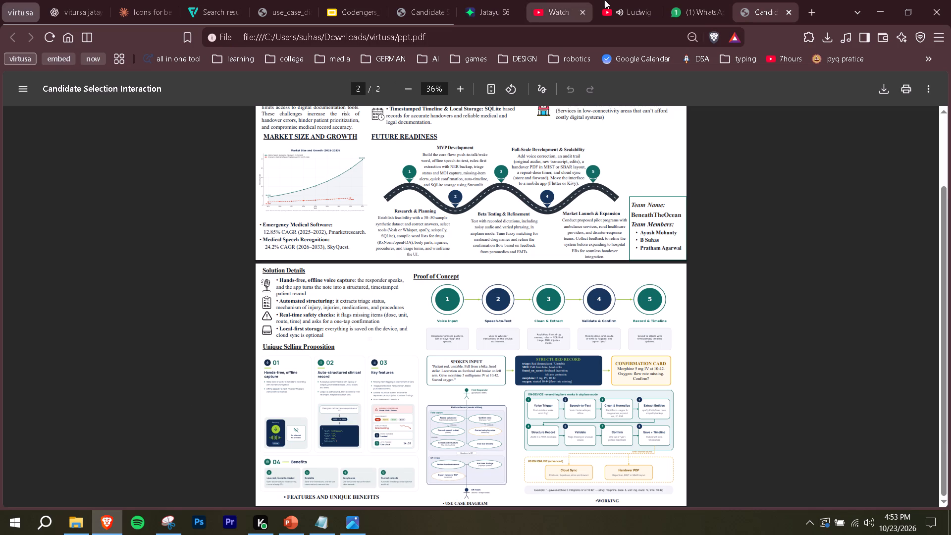